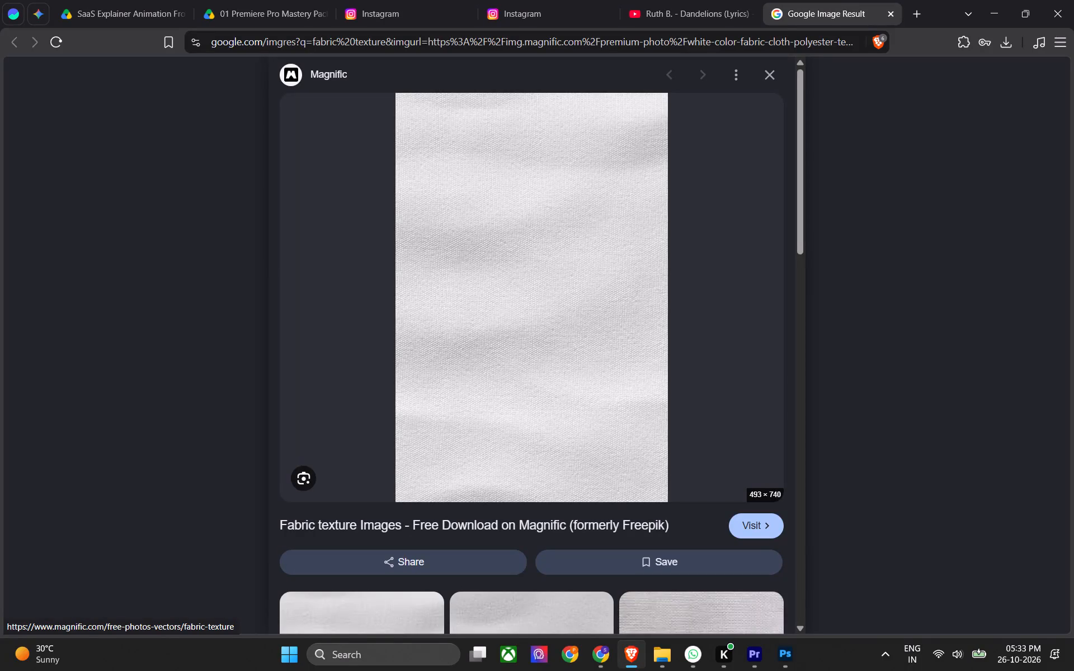
# Move the Ruth B. - Dandelions song file from the desktop into the BL_oct 26 folder in File Explorer.
pyautogui.scroll(3, 527, 287)
pyautogui.click(1073, 670)
pyautogui.rightClick(468, 227)
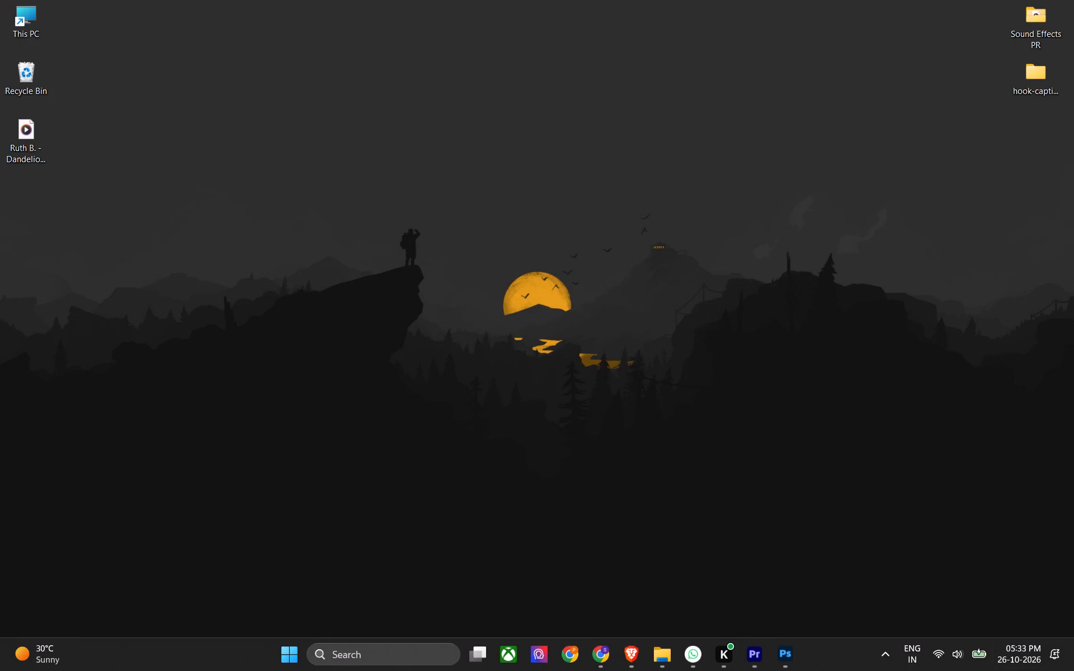
pyautogui.click(497, 285)
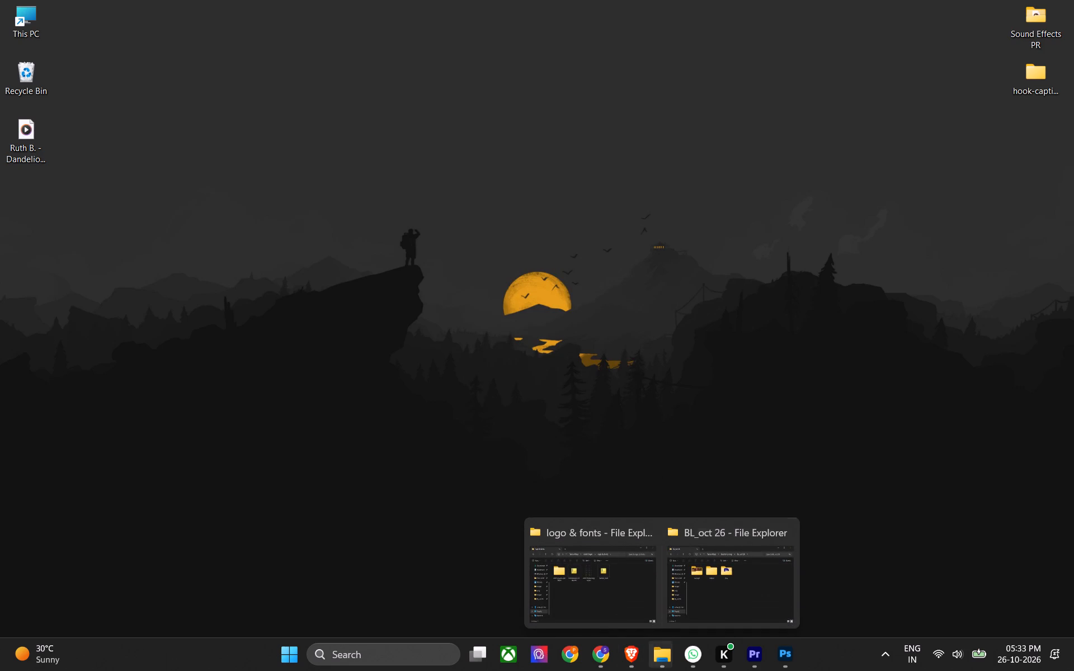
pyautogui.click(652, 533)
pyautogui.click(686, 569)
pyautogui.click(540, 384)
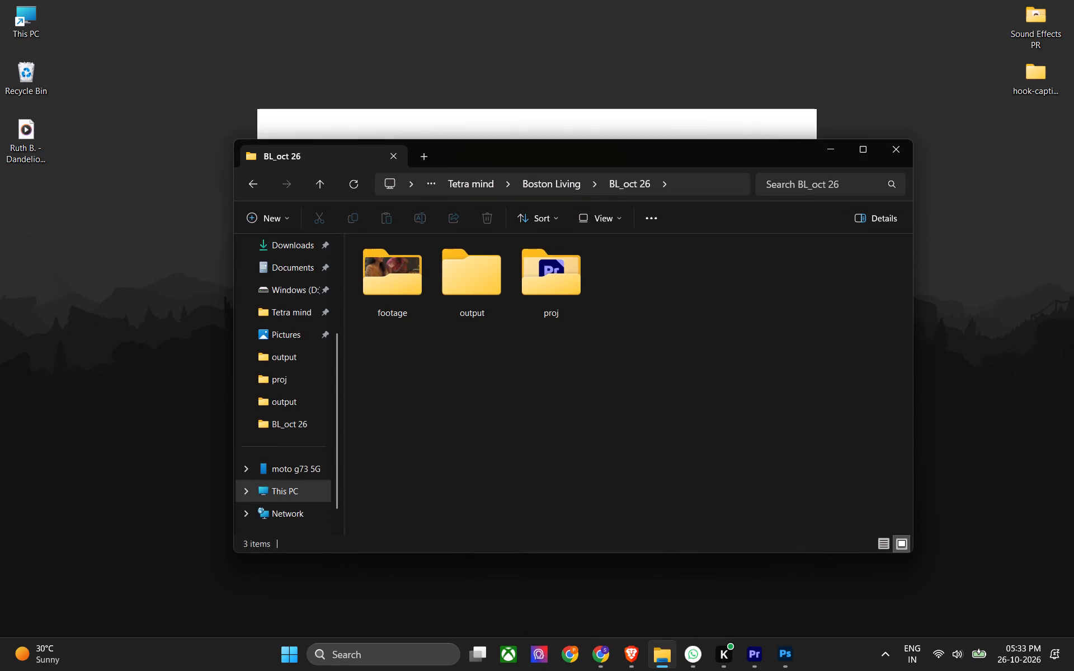
pyautogui.click(497, 361)
pyautogui.moveTo(69, 229); pyautogui.dragTo(0, 142)
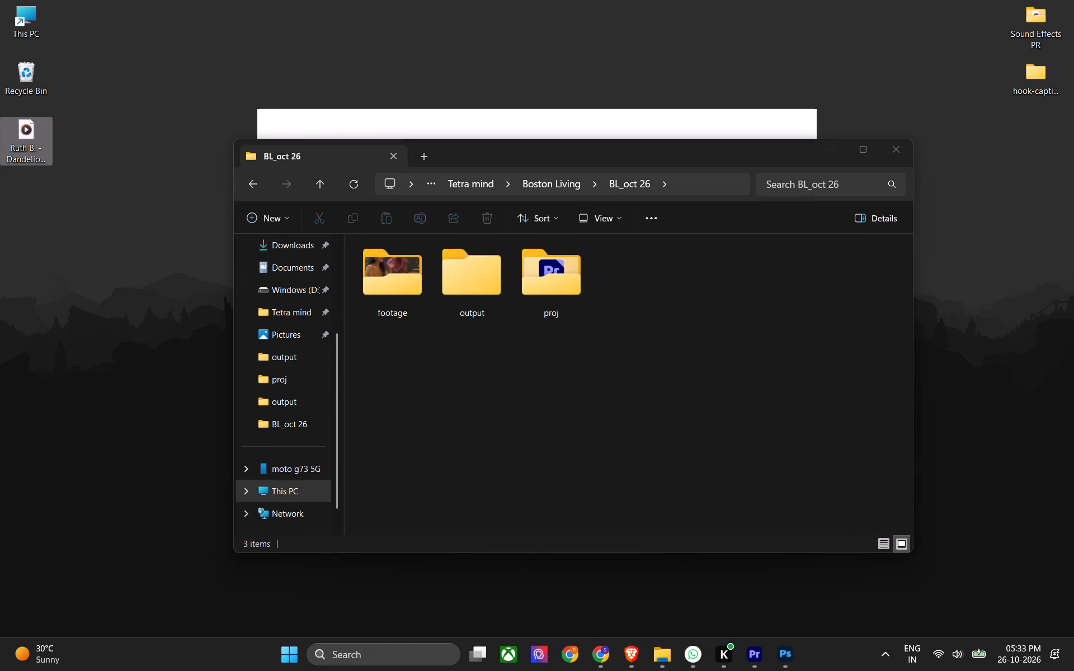
pyautogui.hotkey('ctrl', 'x')
pyautogui.click(428, 404)
pyautogui.hotkey('ctrl', 'v')
pyautogui.keyDown('ctrl'); pyautogui.click(467, 420); pyautogui.keyUp('ctrl')
pyautogui.click(559, 477)
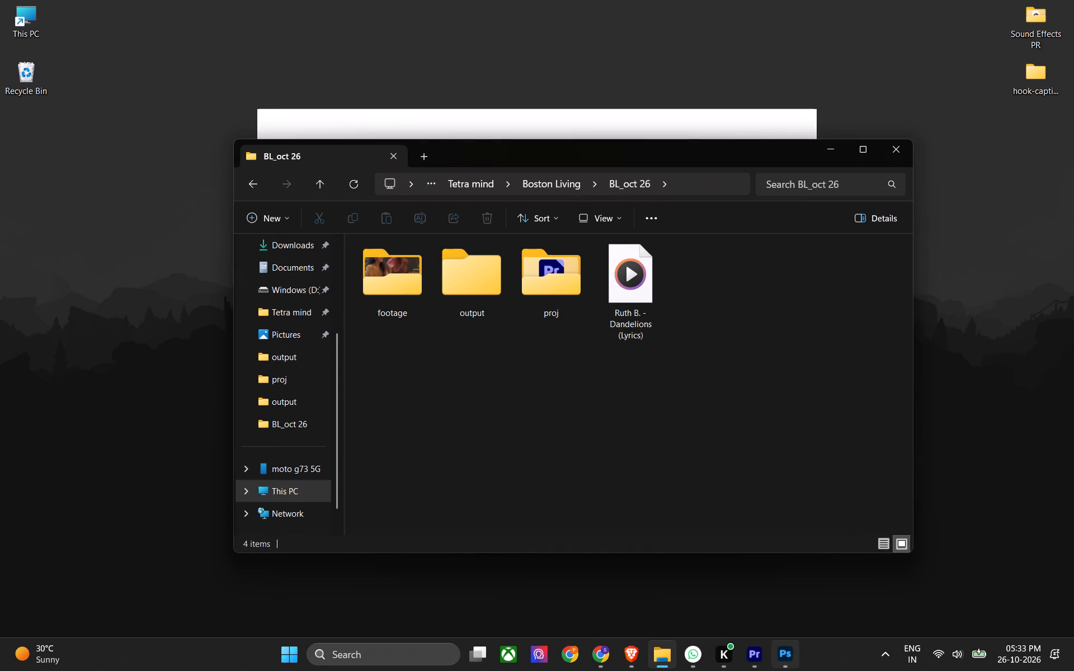
# Switch to Adobe Premiere, import the Dandelions song from the BL_oct 26 folder into the project, and save.
pyautogui.click(741, 654)
pyautogui.click(335, 264)
pyautogui.hotkey('ctrl', 's')
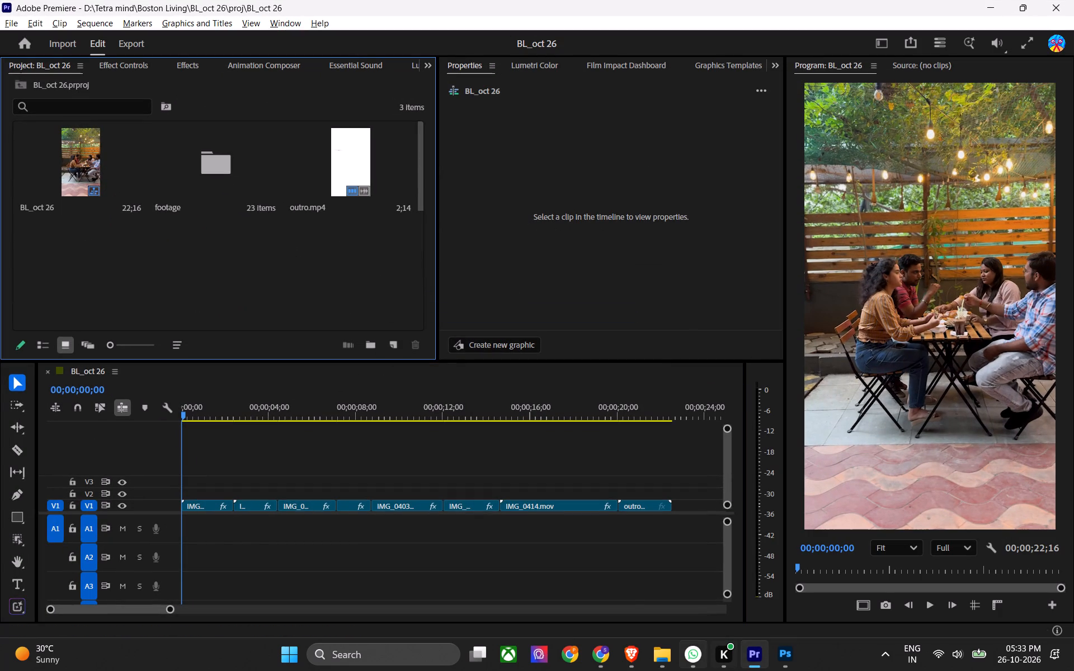
pyautogui.click(664, 654)
pyautogui.moveTo(616, 297); pyautogui.dragTo(139, 270)
pyautogui.click(138, 276)
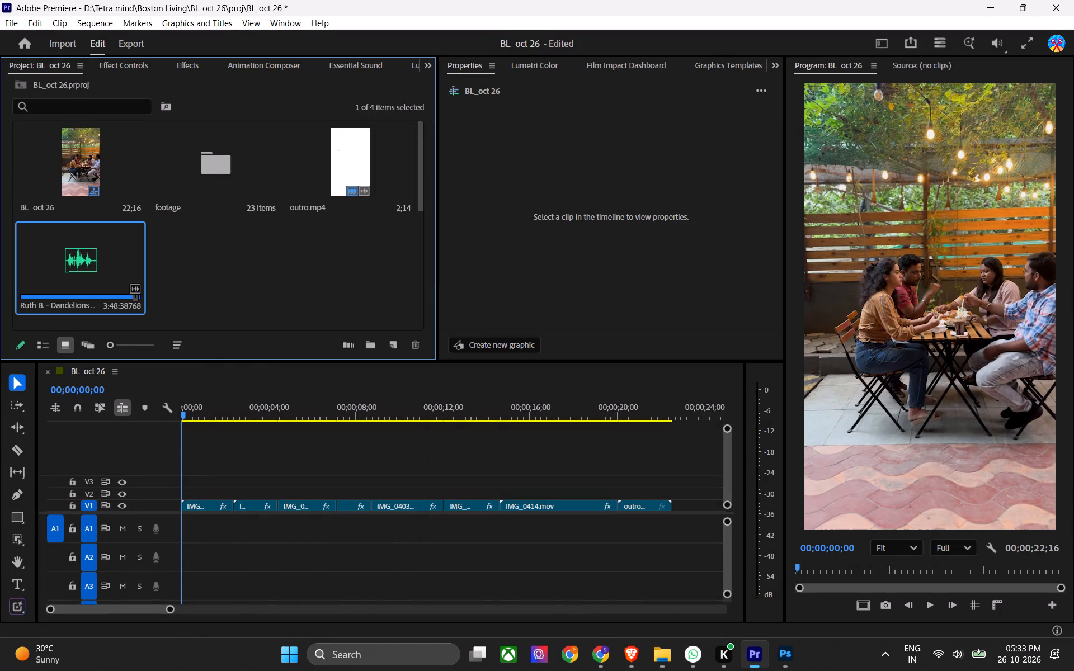
pyautogui.hotkey('ctrl', 's')
pyautogui.hotkey('ctrl', 's')
# Place the Dandelions song on audio track A1 at the start of the BL_oct 26 sequence and save.
pyautogui.moveTo(116, 265); pyautogui.dragTo(168, 534)
pyautogui.keyDown('alt'); pyautogui.scroll(6, 167, 532); pyautogui.keyUp('alt')
pyautogui.keyDown('alt'); pyautogui.scroll(-7, 288, 555); pyautogui.keyUp('alt')
pyautogui.hotkey('ctrl', 's')
# Play the song at several points along the timeline to find a suitable section for the video's music.
pyautogui.moveTo(280, 405); pyautogui.dragTo(315, 408)
pyautogui.press('space')
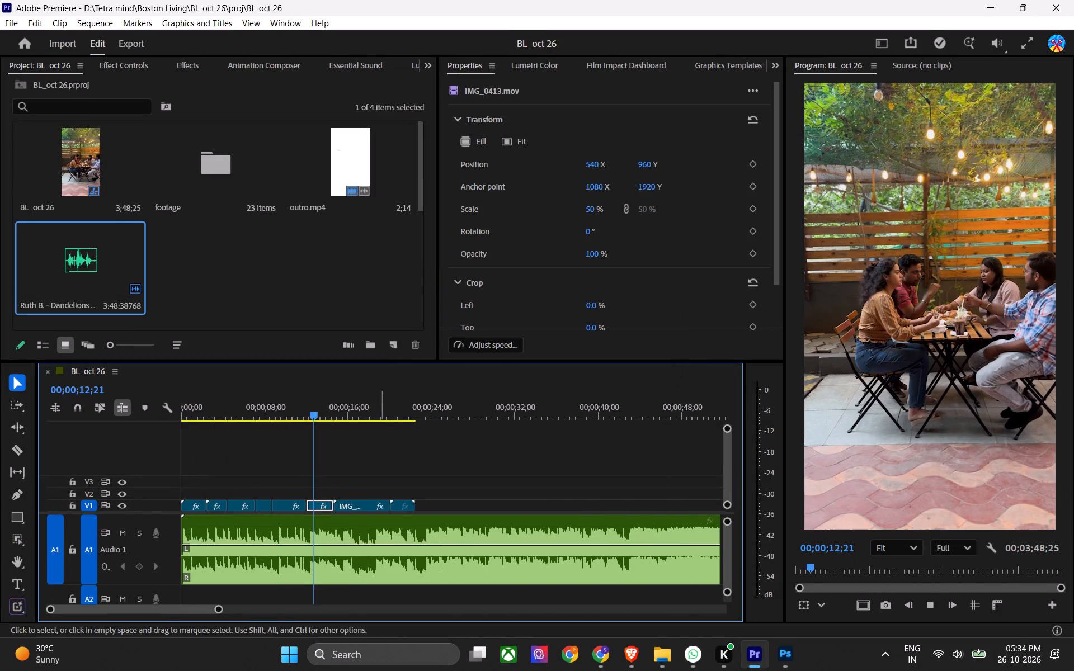
pyautogui.click(407, 403)
pyautogui.press('space')
pyautogui.keyDown('alt'); pyautogui.scroll(4, 413, 455); pyautogui.keyUp('alt')
pyautogui.keyDown('alt'); pyautogui.scroll(3, 501, 458); pyautogui.keyUp('alt')
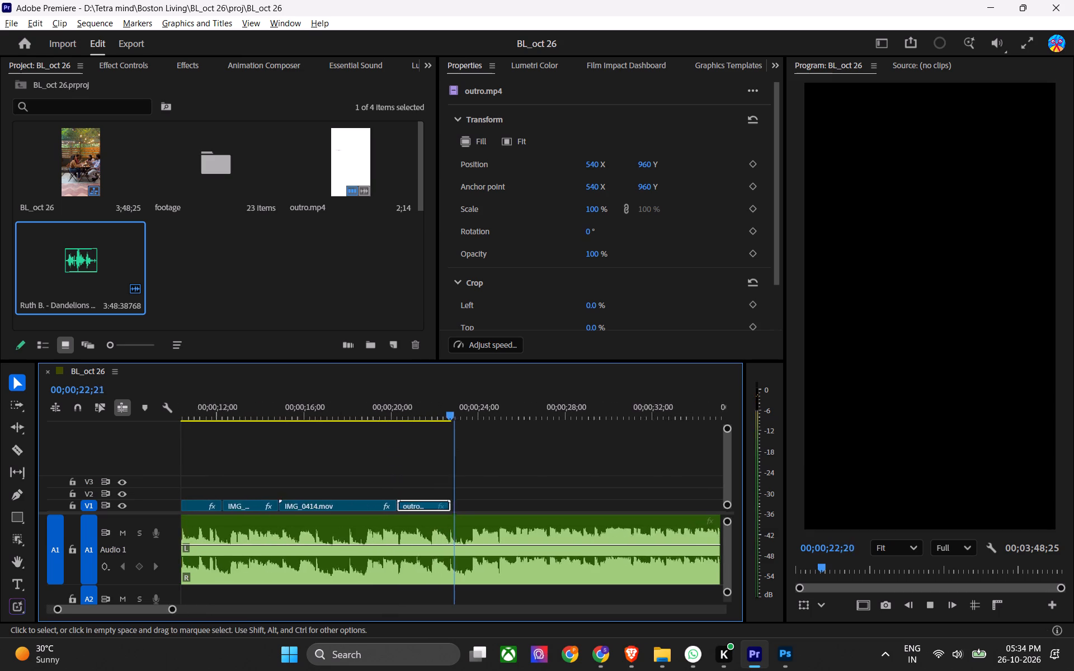
pyautogui.keyDown('alt'); pyautogui.scroll(6, 501, 458); pyautogui.keyUp('alt')
pyautogui.keyDown('alt'); pyautogui.scroll(-19, 514, 493); pyautogui.keyUp('alt')
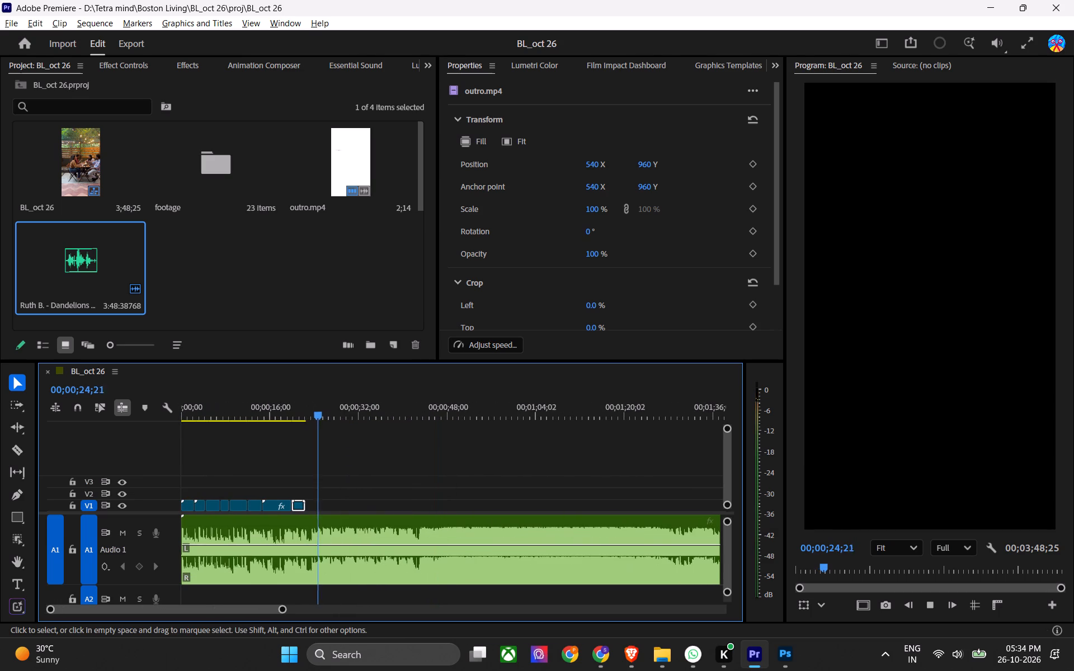
pyautogui.press('space')
pyautogui.click(397, 404)
pyautogui.press('space')
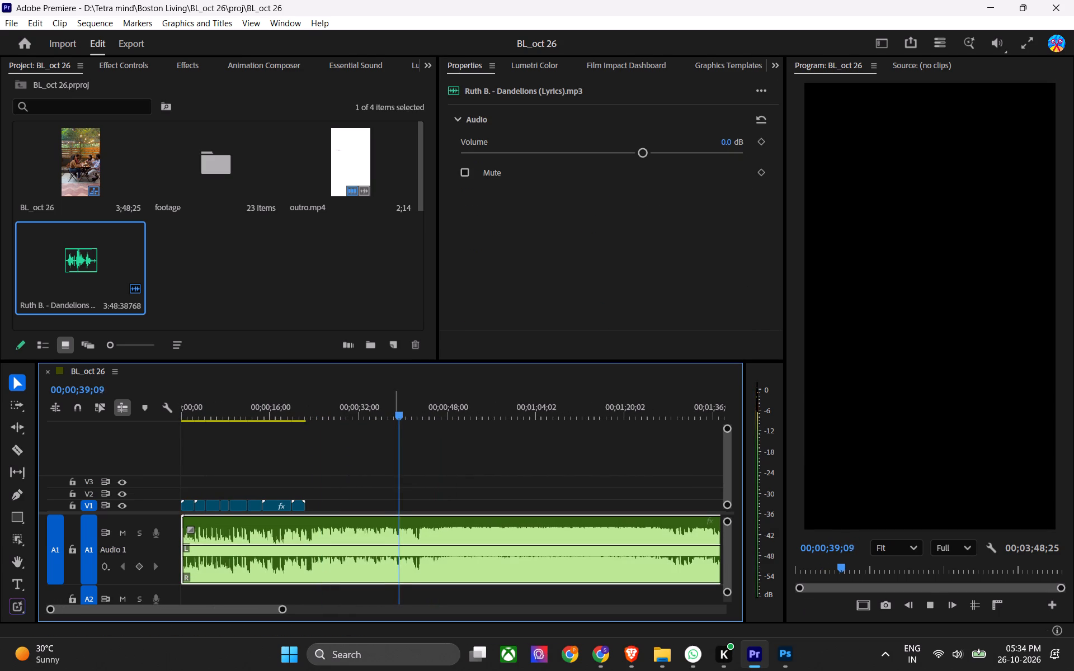
pyautogui.moveTo(375, 412); pyautogui.dragTo(353, 419)
pyautogui.press('space')
pyautogui.keyDown('alt'); pyautogui.scroll(7, 397, 494); pyautogui.keyUp('alt')
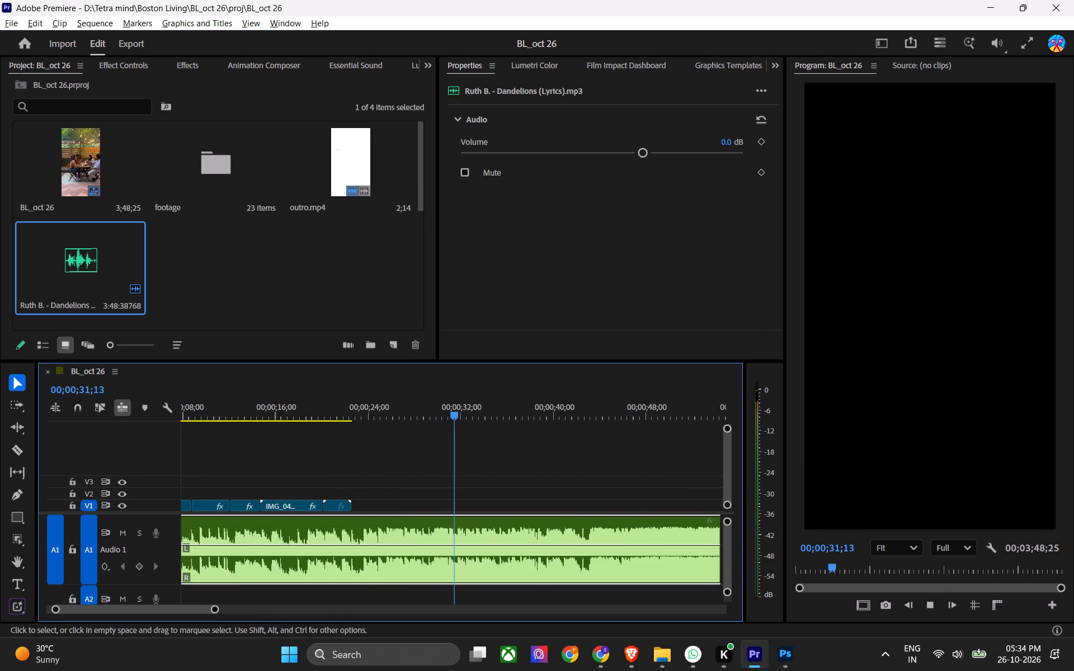
pyautogui.keyDown('alt'); pyautogui.scroll(6, 483, 494); pyautogui.keyUp('alt')
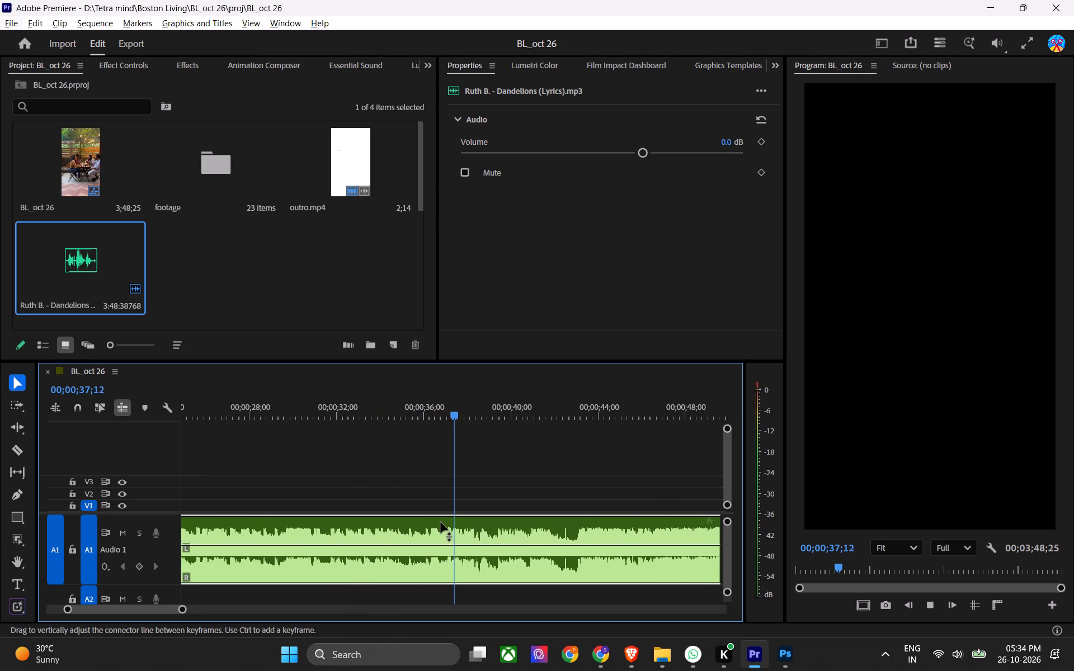
pyautogui.press('space')
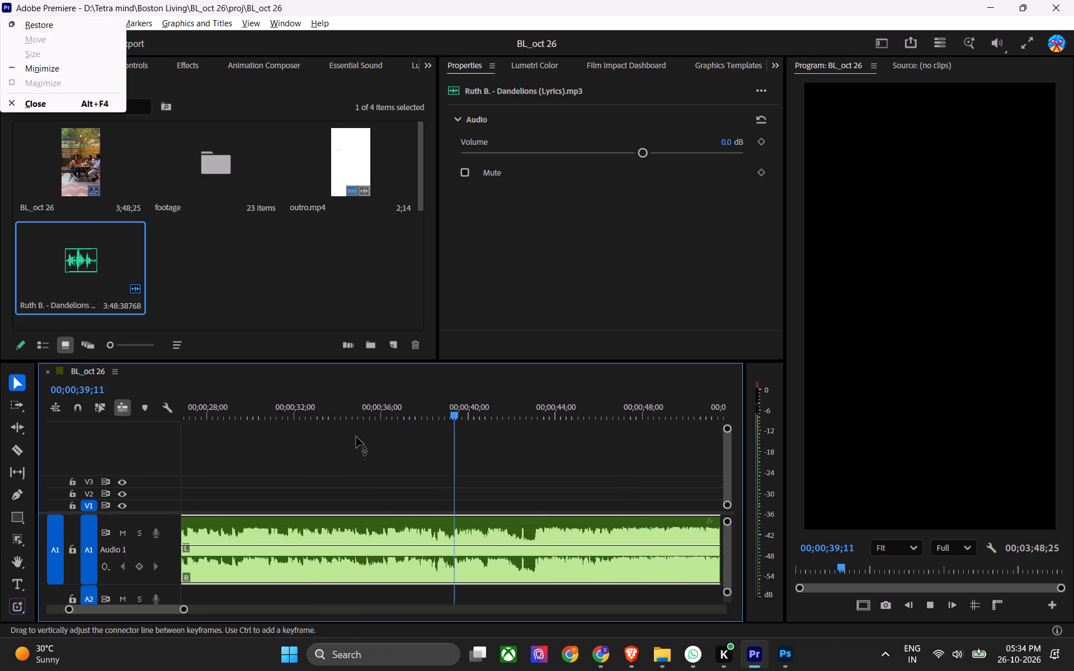
pyautogui.moveTo(379, 409); pyautogui.dragTo(371, 411)
pyautogui.press('space')
pyautogui.keyDown('alt'); pyautogui.scroll(5, 501, 546); pyautogui.keyUp('alt')
pyautogui.press('space')
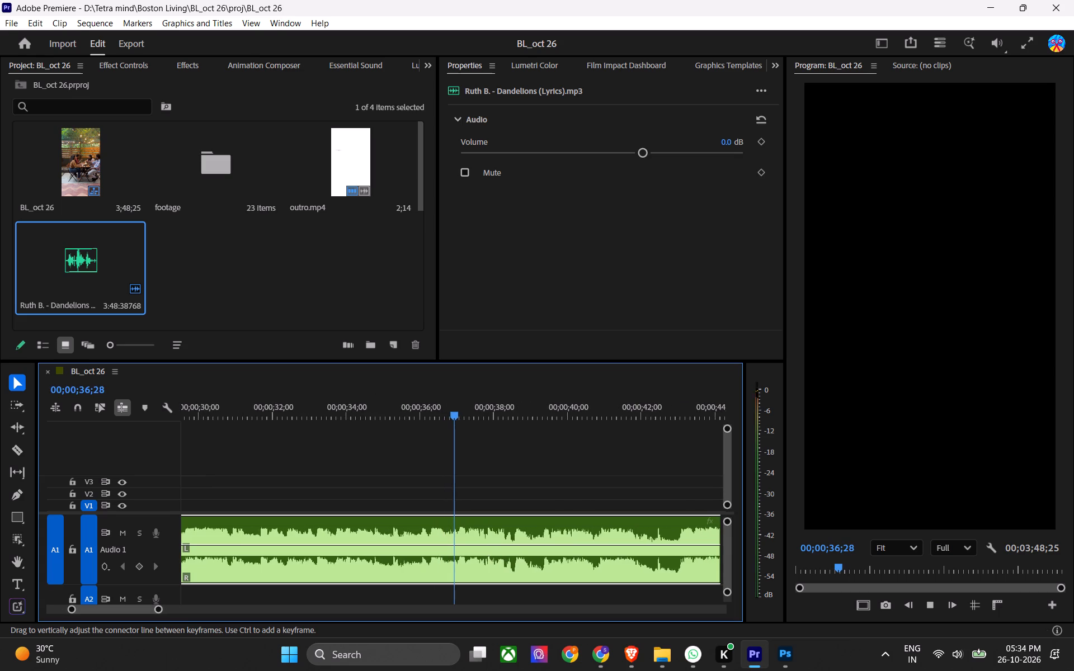
pyautogui.keyDown('alt'); pyautogui.scroll(5, 443, 555); pyautogui.keyUp('alt')
pyautogui.press('space')
pyautogui.press('space')
pyautogui.keyDown('alt'); pyautogui.scroll(1, 440, 548); pyautogui.keyUp('alt')
pyautogui.keyDown('alt'); pyautogui.scroll(4, 135, 542); pyautogui.keyUp('alt')
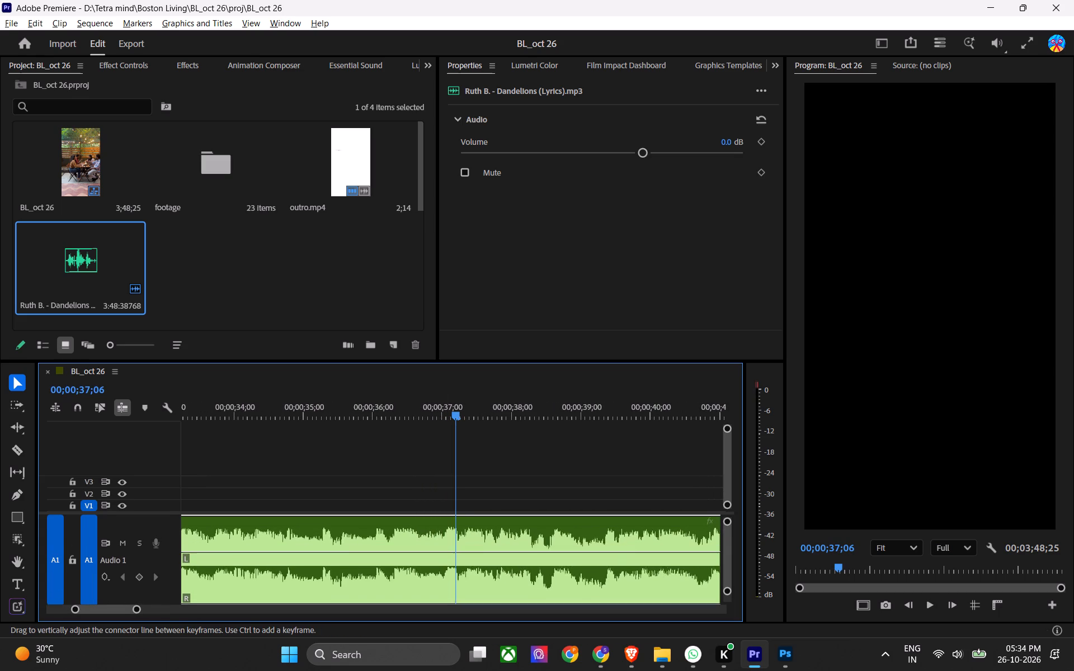
# Cut the song at 00;00;37;00, delete the part before it, and move the remainder to the sequence start.
pyautogui.keyDown('alt'); pyautogui.scroll(7, 479, 561); pyautogui.keyUp('alt')
pyautogui.moveTo(412, 409); pyautogui.dragTo(417, 414)
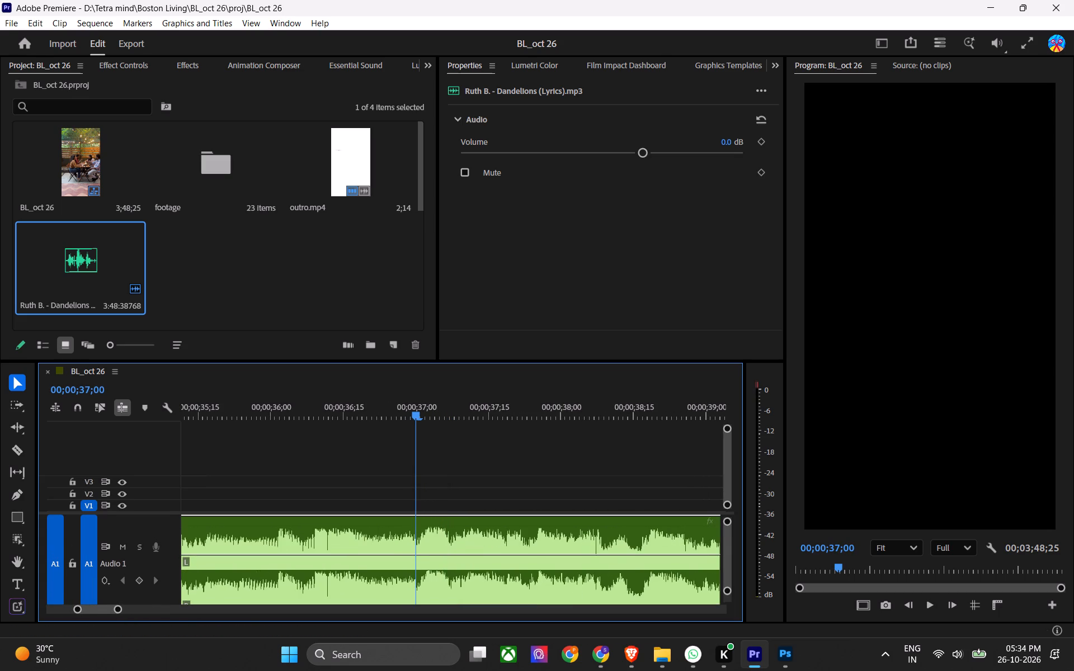
pyautogui.moveTo(417, 414); pyautogui.dragTo(418, 415)
pyautogui.press('c')
pyautogui.click(381, 525)
pyautogui.press('z')
pyautogui.keyDown('alt'); pyautogui.scroll(-8, 429, 546); pyautogui.keyUp('alt')
pyautogui.press('1')
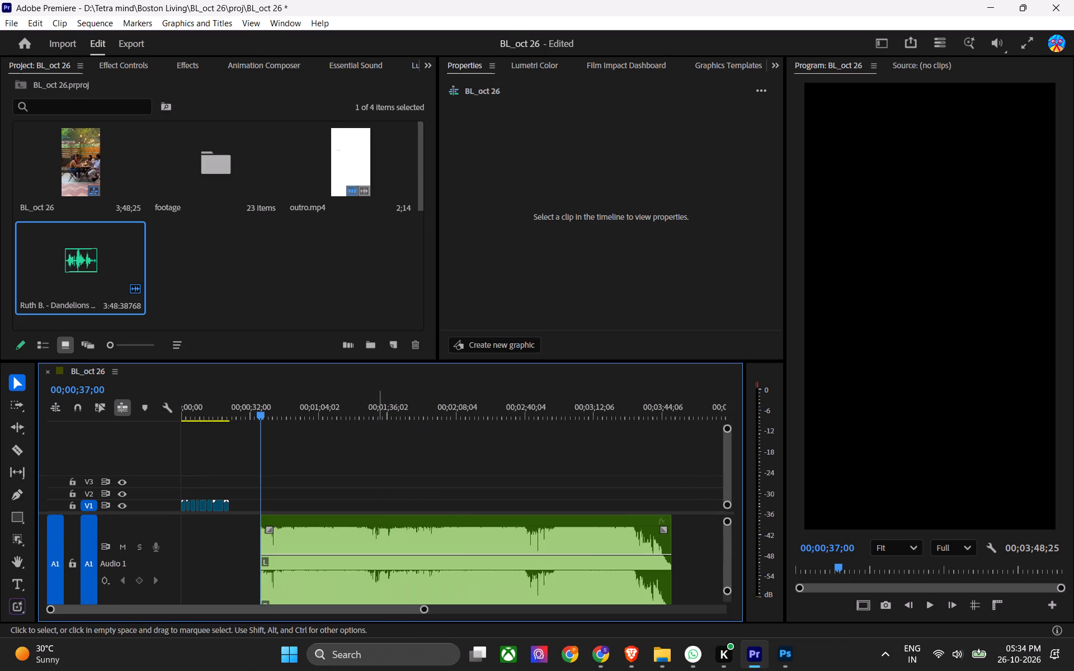
pyautogui.moveTo(375, 533); pyautogui.dragTo(221, 526)
# Split the repositioned song at 00;00;37;00 and delete everything after the cut.
pyautogui.press('c')
pyautogui.press('1')
pyautogui.click(347, 533)
pyautogui.press('x')
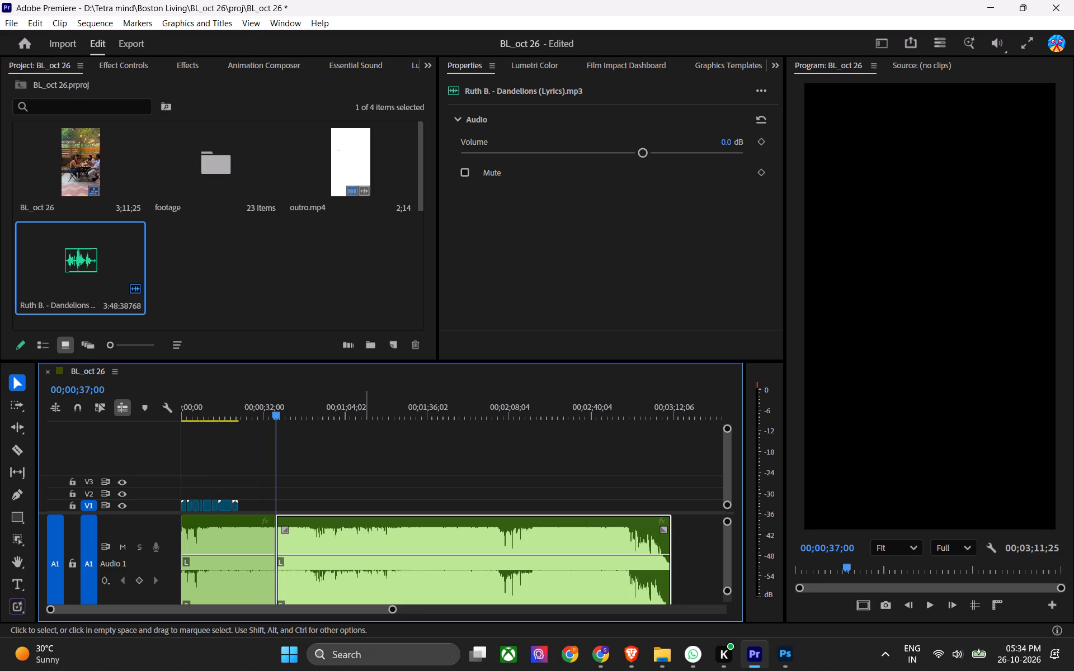
pyautogui.press('1')
pyautogui.hotkey('ctrl', '1')
# Play the beginning of the trimmed song against the clips and place the playhead at 00;00;06;02.
pyautogui.moveTo(276, 404); pyautogui.dragTo(267, 405)
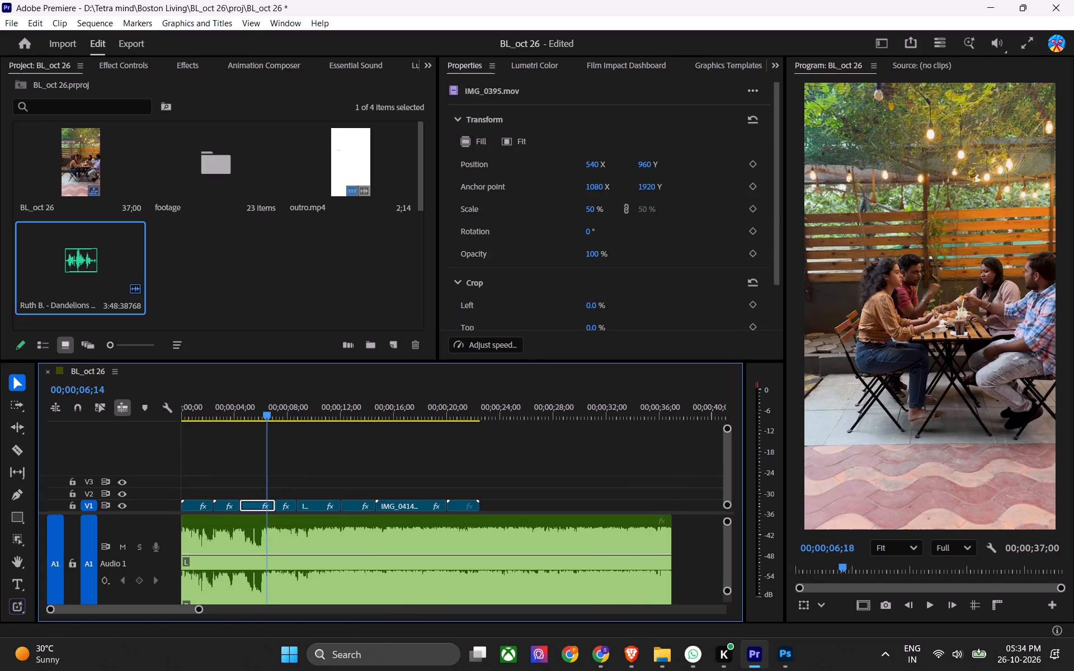
pyautogui.moveTo(267, 405); pyautogui.dragTo(265, 405)
pyautogui.press('space')
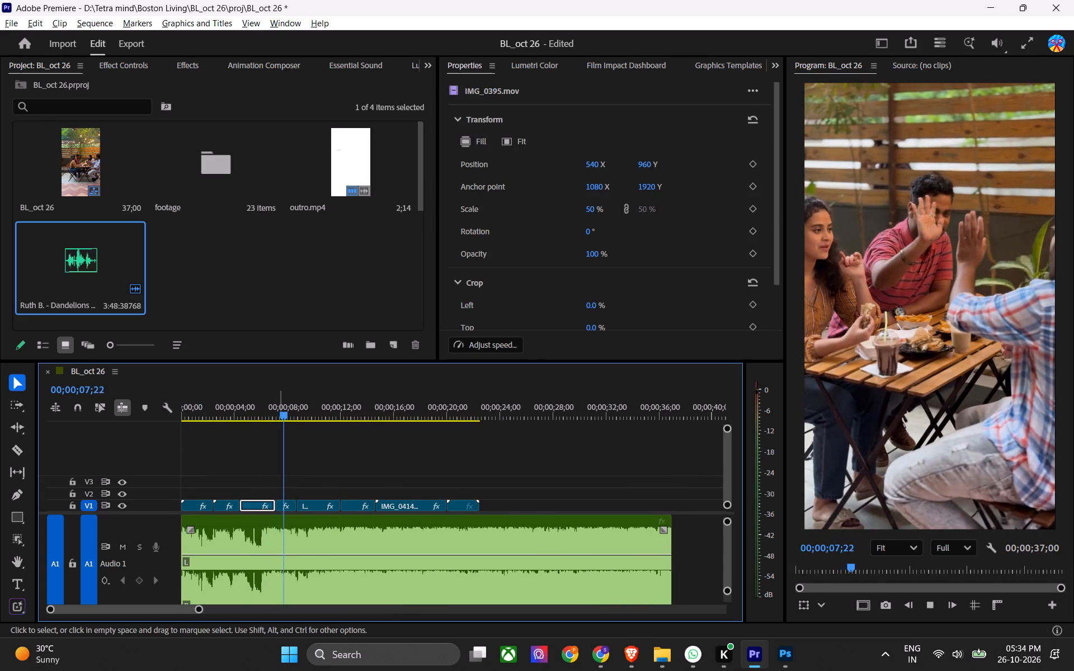
pyautogui.keyDown('alt'); pyautogui.scroll(6, 278, 547); pyautogui.keyUp('alt')
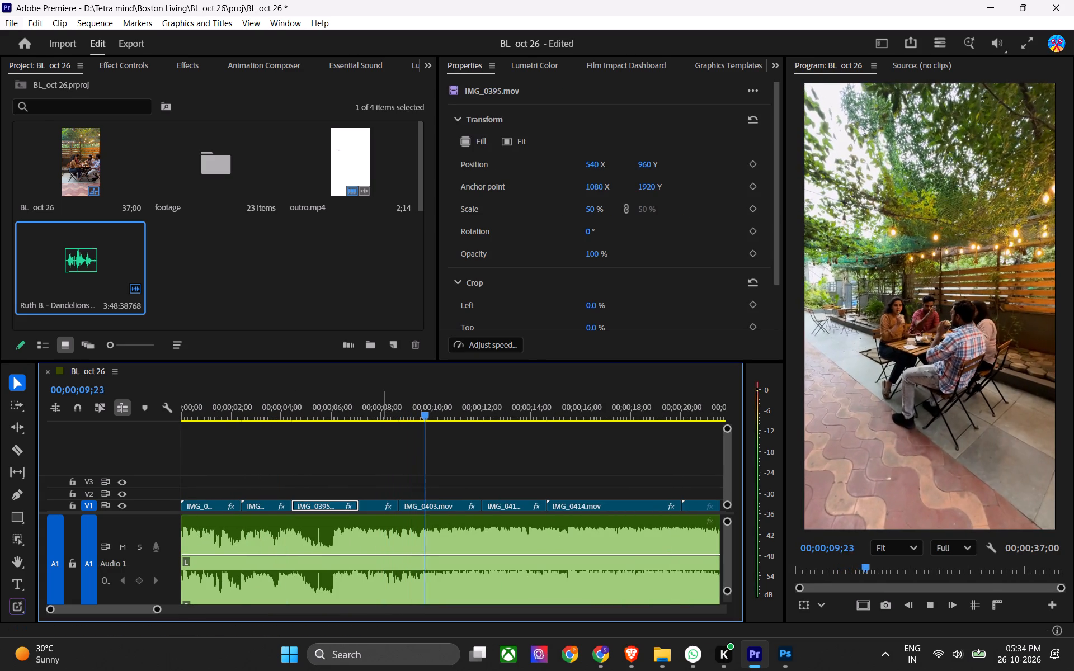
pyautogui.moveTo(334, 407); pyautogui.dragTo(330, 420)
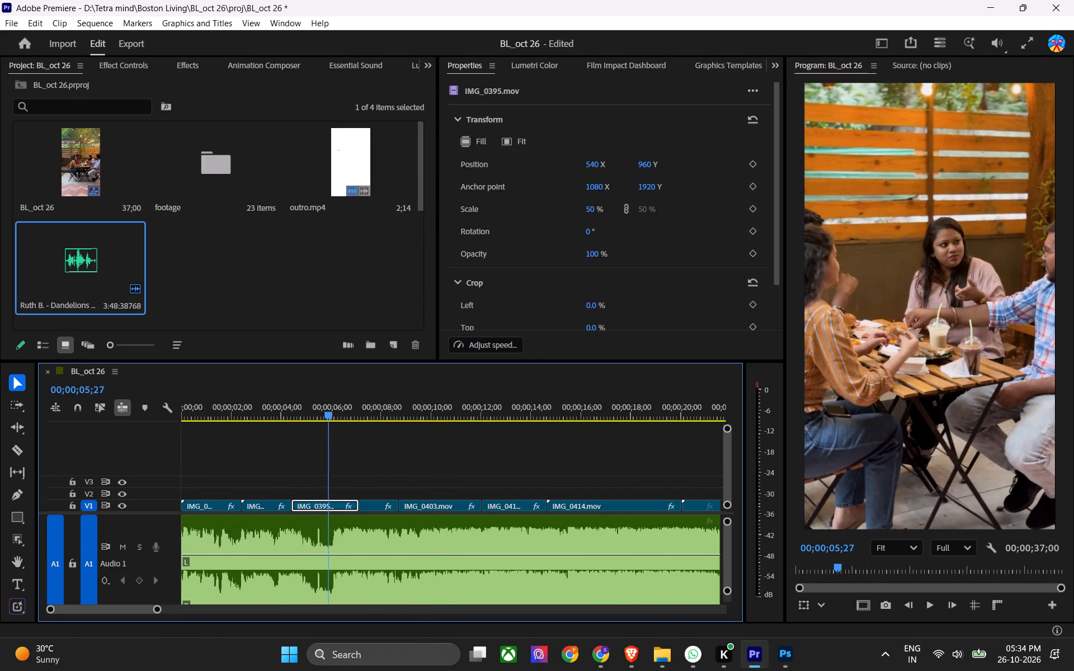
pyautogui.moveTo(330, 420); pyautogui.dragTo(334, 423)
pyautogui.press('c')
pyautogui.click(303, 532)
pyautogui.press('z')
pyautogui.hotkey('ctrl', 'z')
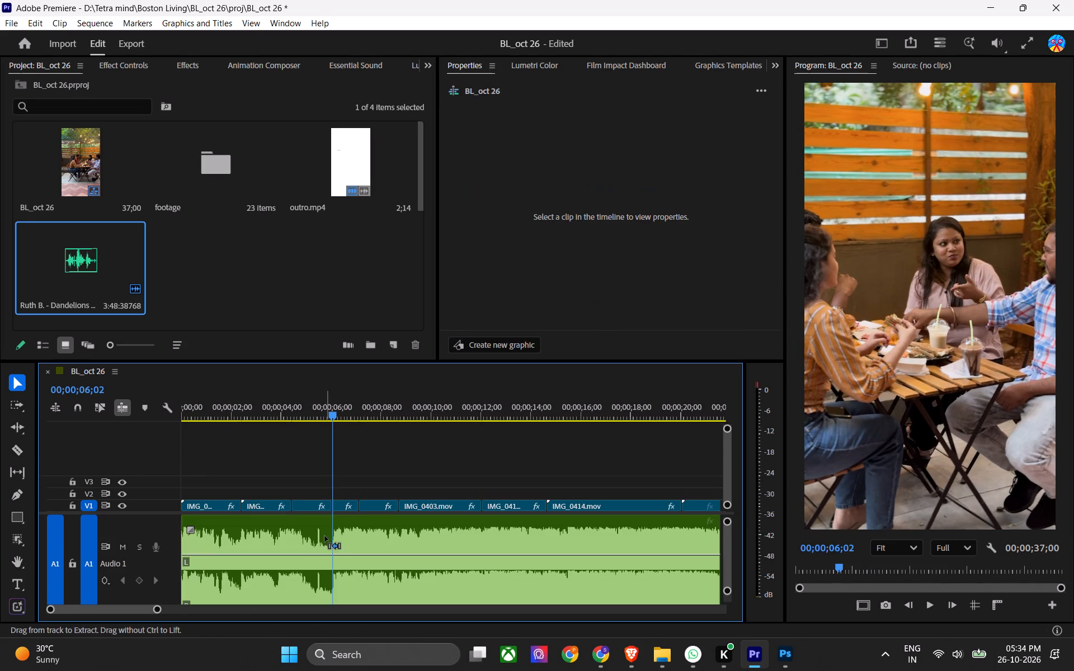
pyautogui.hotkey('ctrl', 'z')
# Cut only the song at 00;00;06;02, delete its part before the cut, move the rest to the sequence start, and save.
pyautogui.click(307, 537)
pyautogui.press('c')
pyautogui.click(291, 538)
pyautogui.press('z')
pyautogui.moveTo(379, 535); pyautogui.dragTo(322, 540)
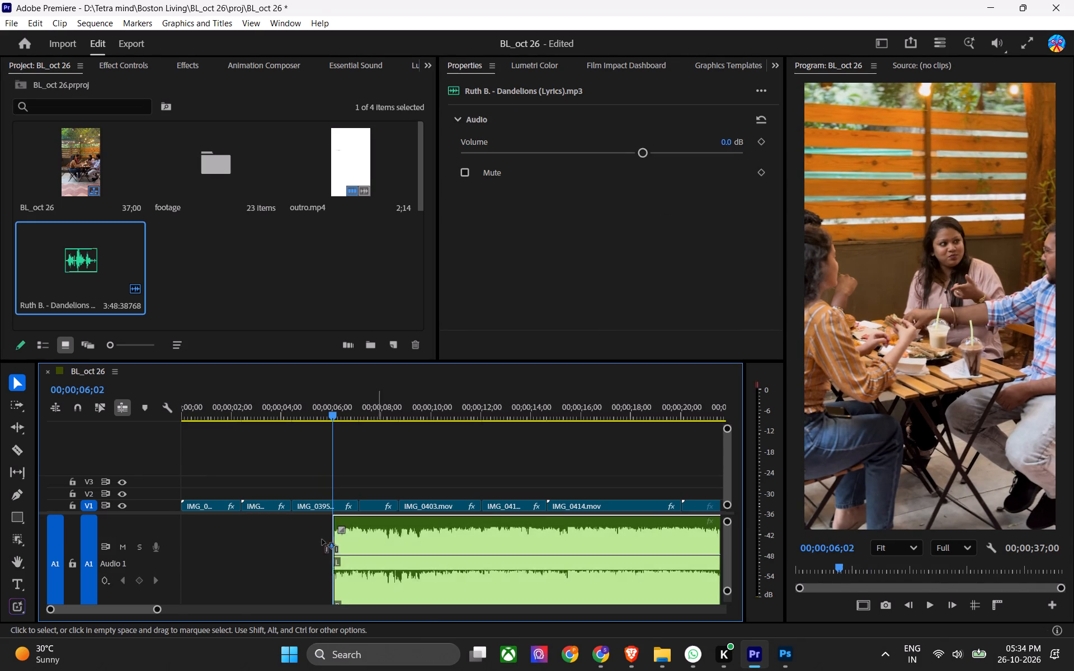
pyautogui.moveTo(322, 540); pyautogui.dragTo(195, 532)
pyautogui.moveTo(255, 395); pyautogui.dragTo(122, 424)
pyautogui.hotkey('ctrl', 's')
# Play back the edit with the music, trim the end of the song to 00;00;26;29, and save the project.
pyautogui.press('space')
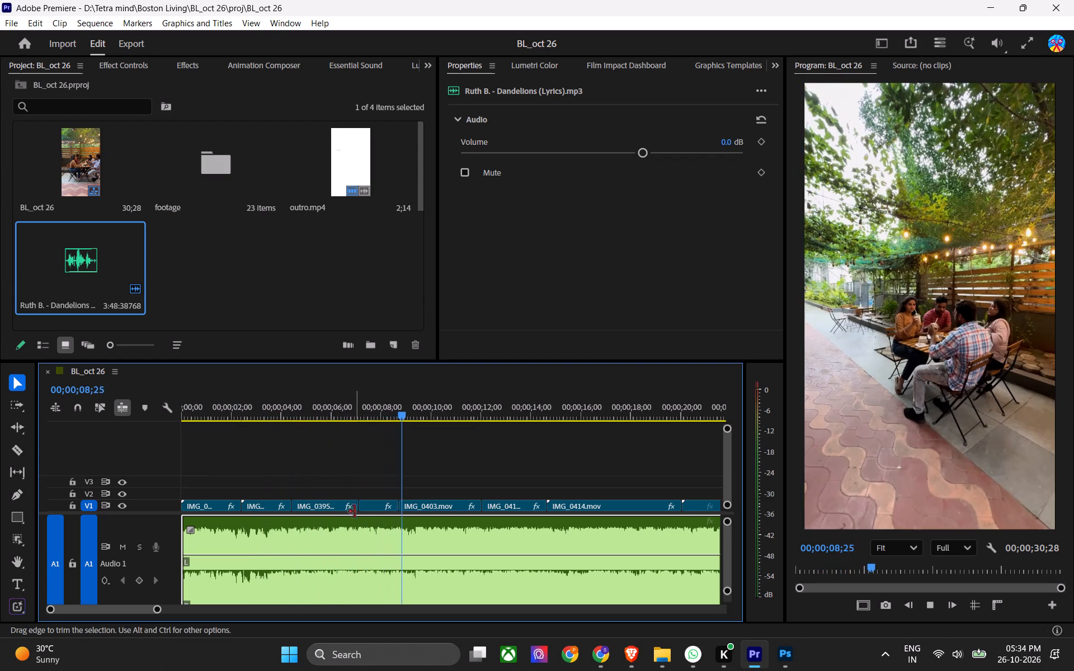
pyautogui.keyDown('alt'); pyautogui.scroll(-3, 503, 542); pyautogui.keyUp('alt')
pyautogui.press('space')
pyautogui.keyDown('alt'); pyautogui.scroll(-6, 539, 498); pyautogui.keyUp('alt')
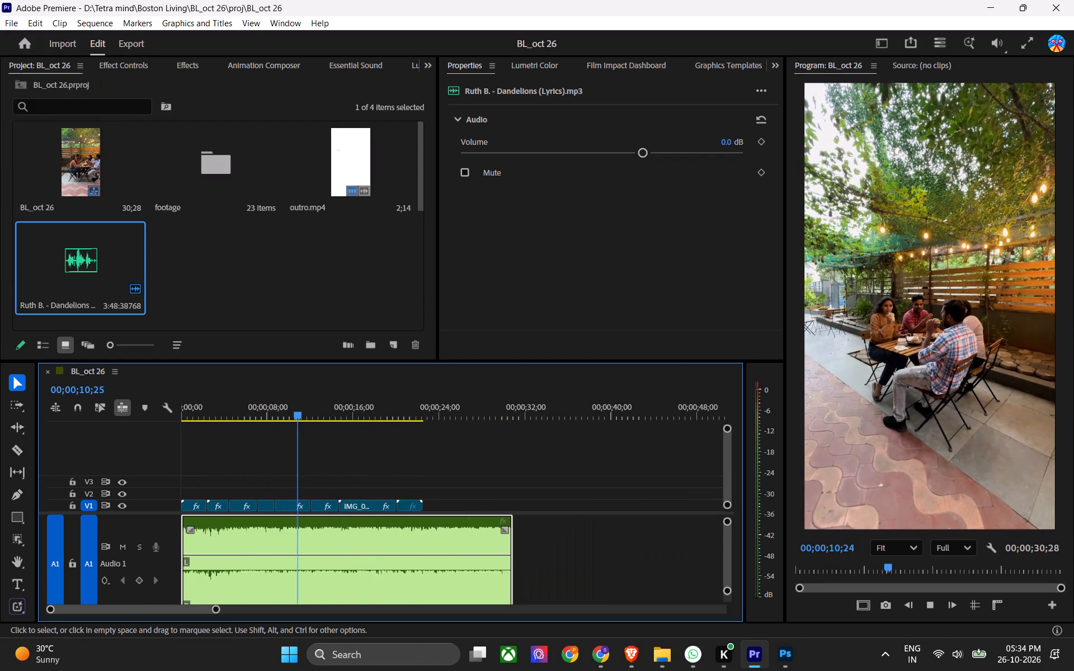
pyautogui.press('space')
pyautogui.click(444, 410)
pyautogui.press('w')
pyautogui.hotkey('ctrl', 's')
pyautogui.press('1')
pyautogui.hotkey('ctrl', '1')
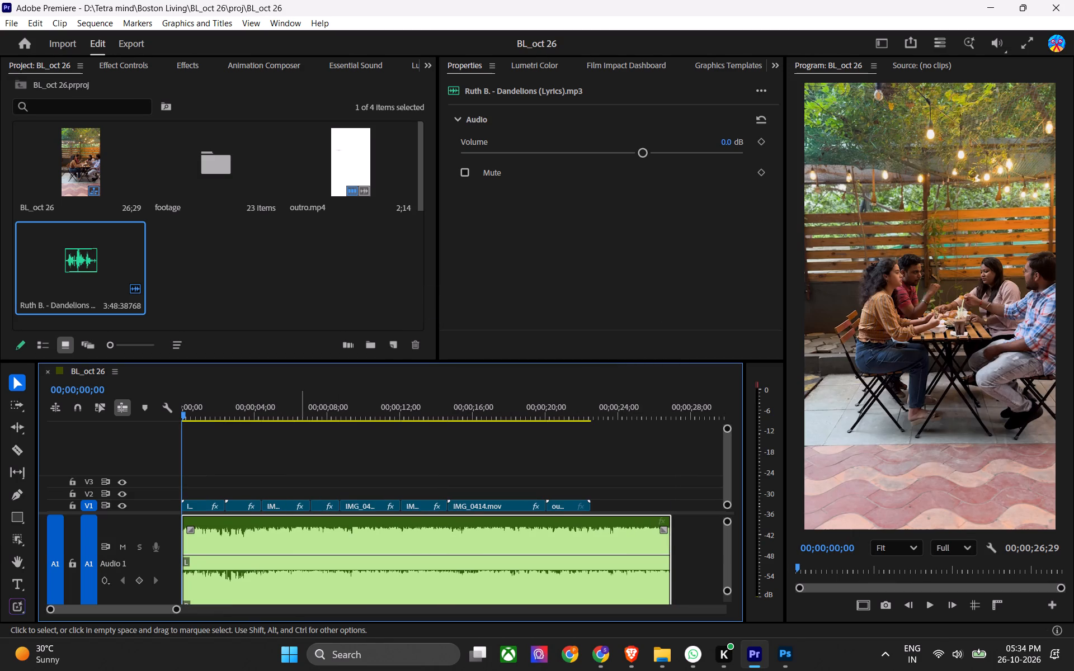
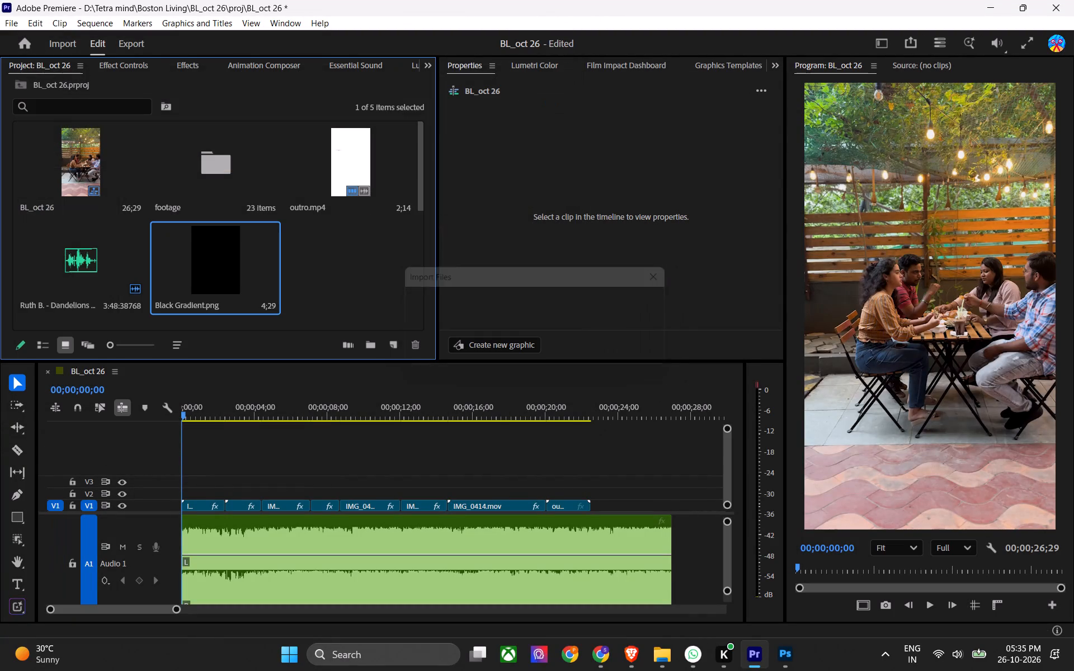
# Place Black Gradient.png on track V4 from the sequence start and, with snapping on, extend it to the end of the outro clip.
pyautogui.moveTo(238, 261); pyautogui.dragTo(128, 457)
pyautogui.keyDown('shift'); pyautogui.scroll(-6, 136, 466); pyautogui.keyUp('shift')
pyautogui.moveTo(245, 472); pyautogui.dragTo(248, 472)
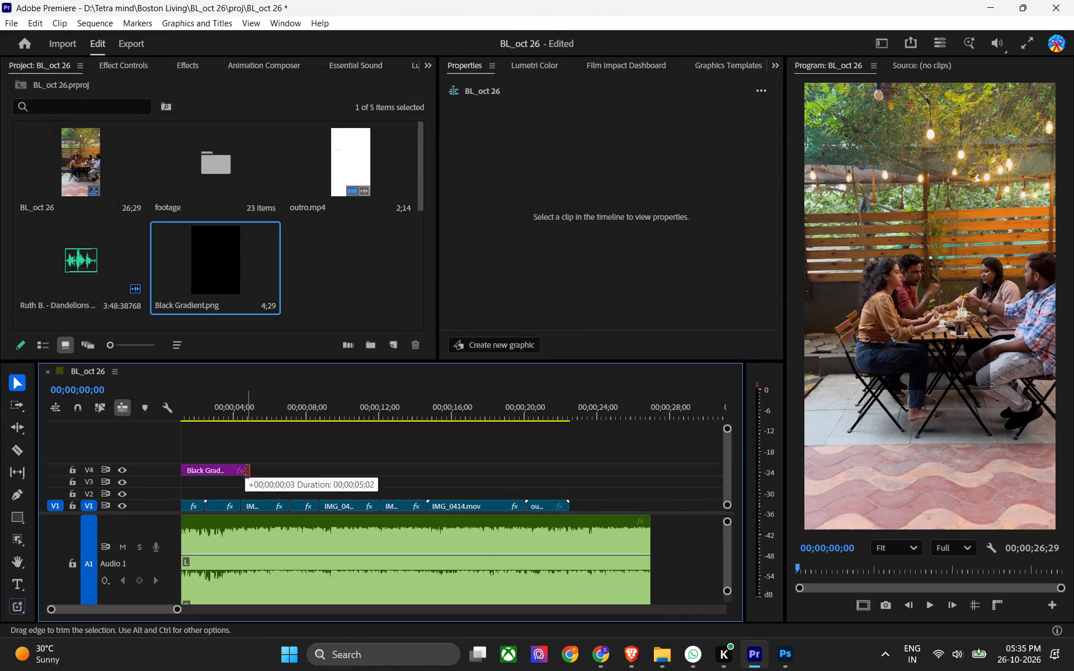
pyautogui.moveTo(248, 472); pyautogui.dragTo(567, 494)
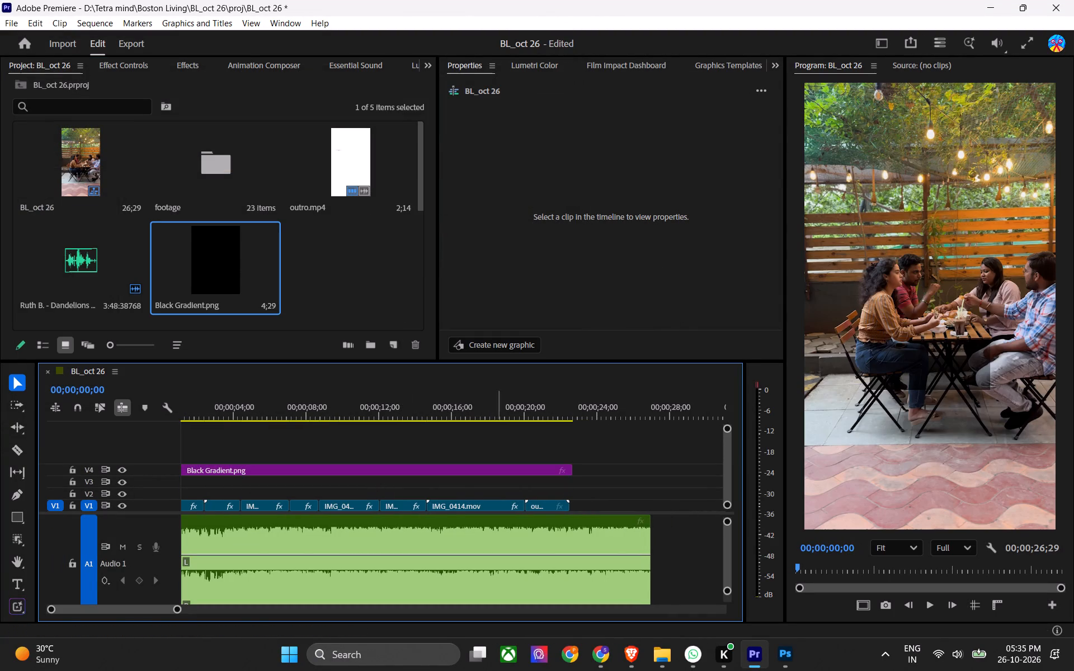
pyautogui.press('s')
pyautogui.click(569, 470)
# Scale the Black Gradient.png clip on V4 up to 267% so it fills the frame.
pyautogui.moveTo(295, 394); pyautogui.dragTo(294, 402)
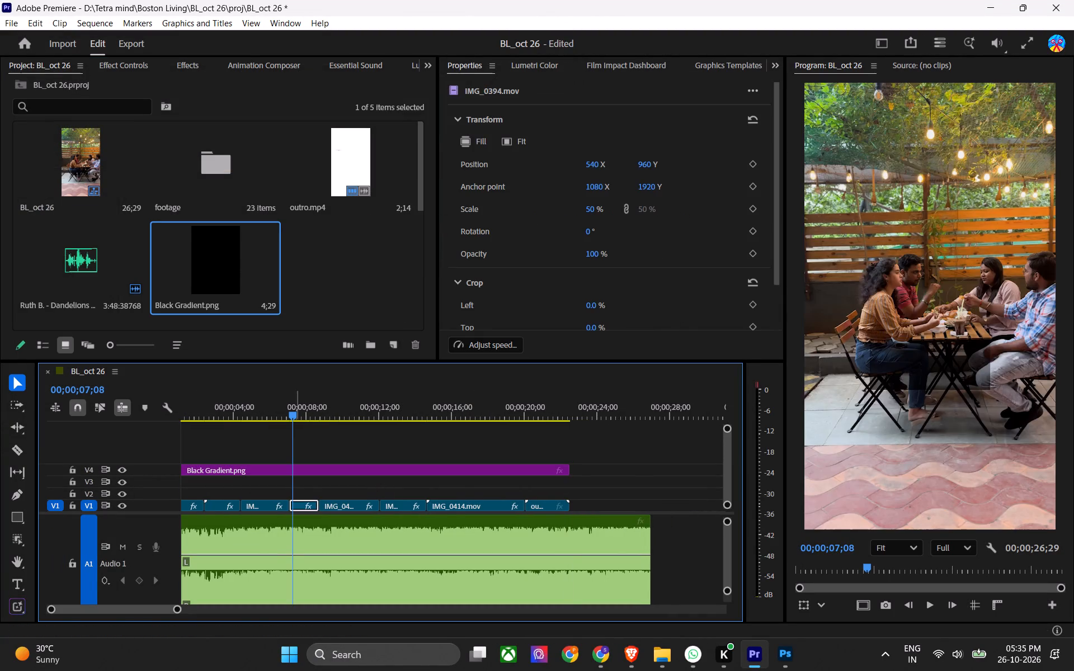
pyautogui.click(295, 470)
pyautogui.hotkey('ctrl', 's')
pyautogui.hotkey('ctrl', 's')
pyautogui.press('4')
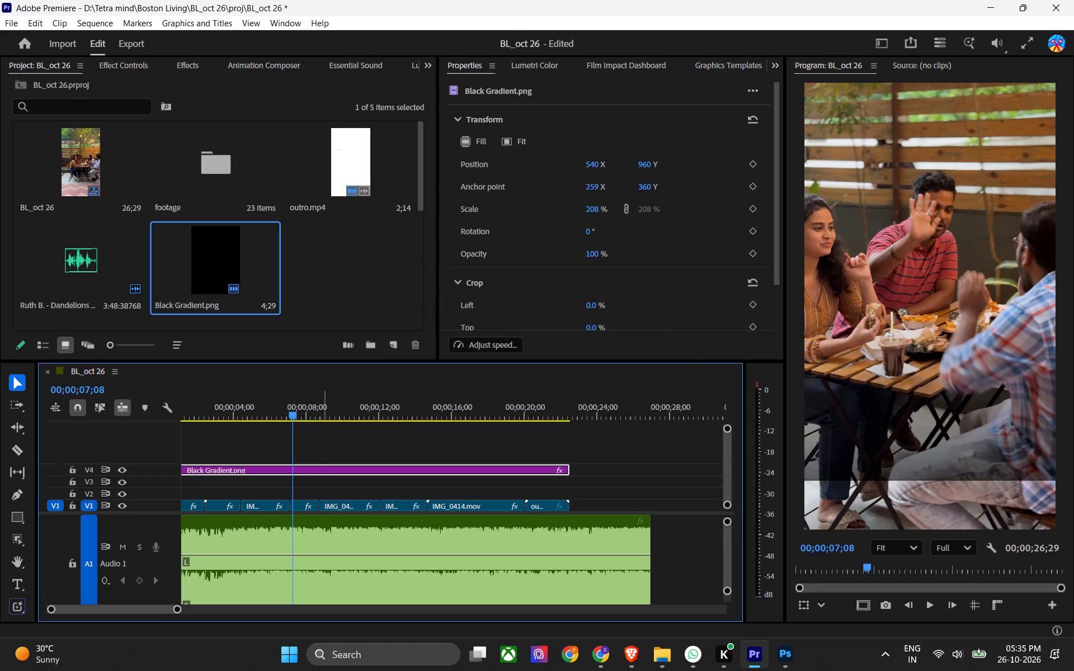
pyautogui.press('5')
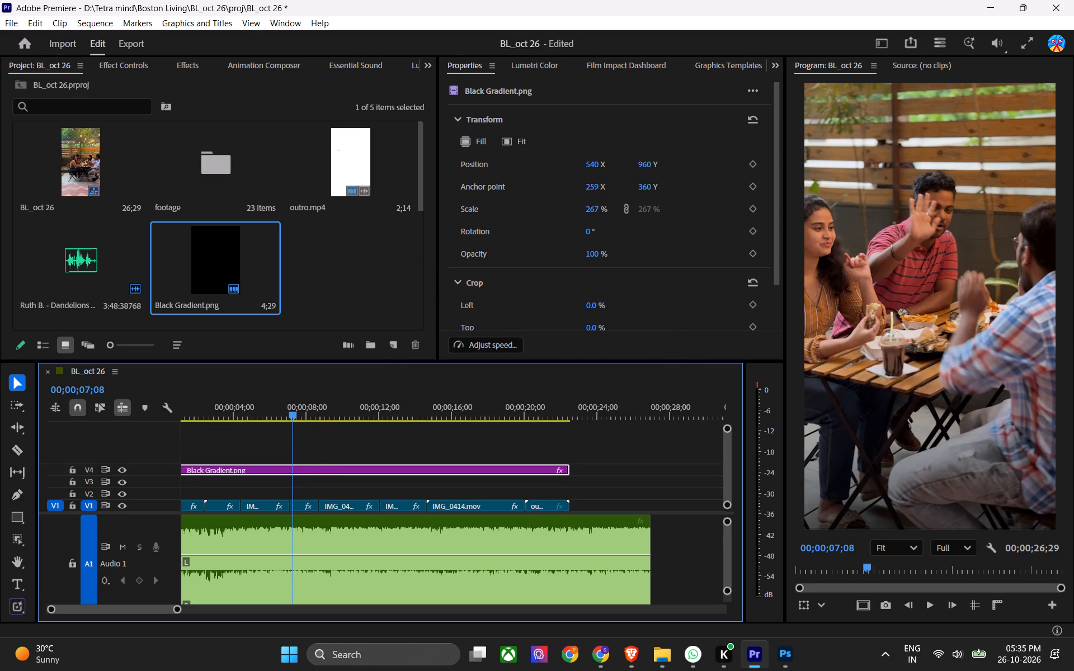
# Set the gradient clip's blend mode to Multiply.
pyautogui.click(155, 67)
pyautogui.scroll(-7, 266, 231)
pyautogui.click(178, 243)
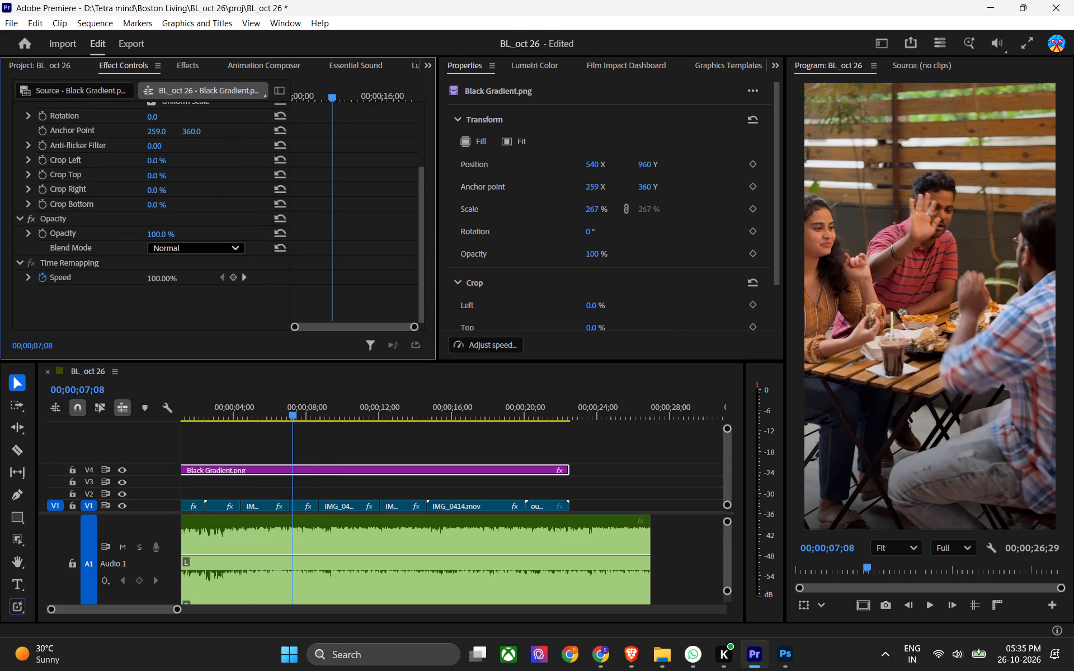
pyautogui.click(189, 336)
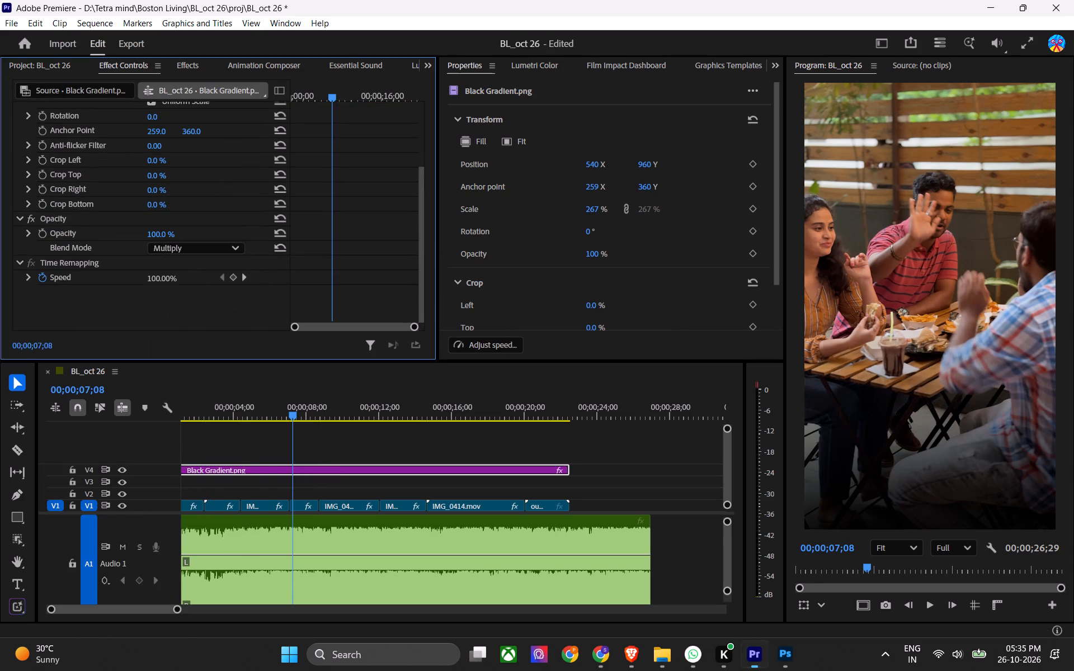
# Set the gradient clip's rotation to -180° and save the project.
pyautogui.moveTo(588, 229); pyautogui.dragTo(437, 239)
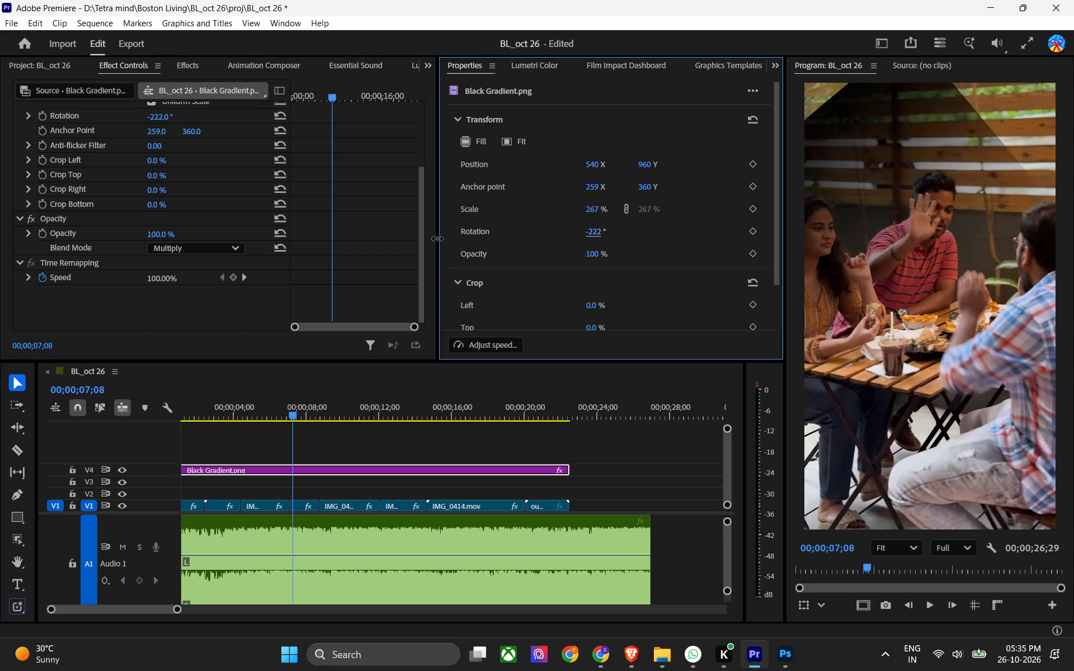
pyautogui.moveTo(437, 239); pyautogui.dragTo(460, 243)
pyautogui.click(594, 231)
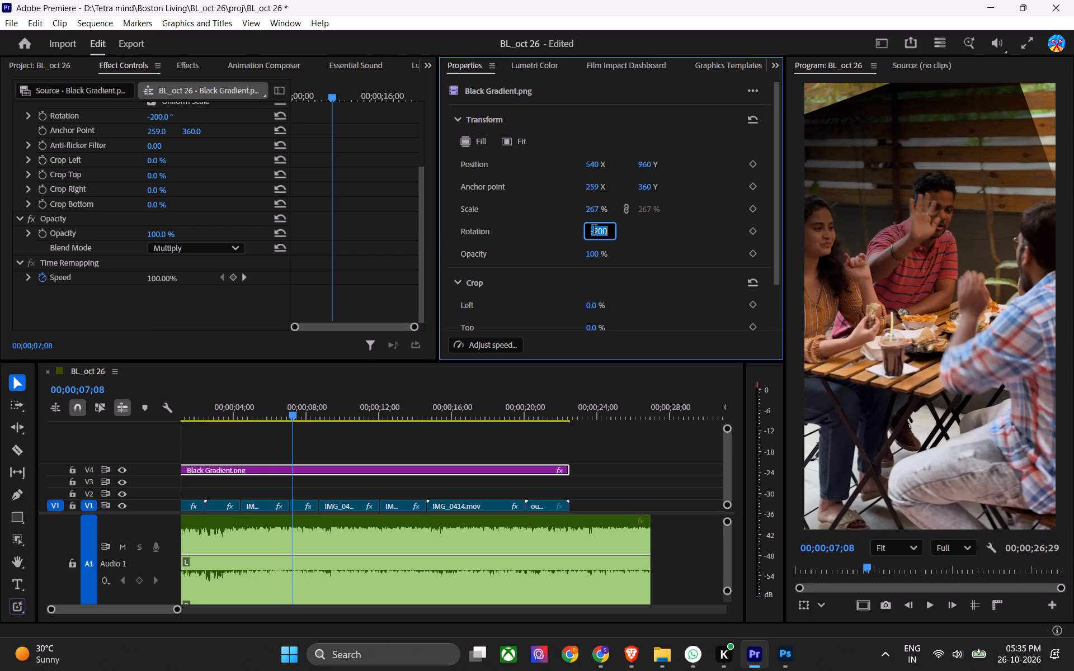
pyautogui.write('-180')
pyautogui.press('Return')
pyautogui.hotkey('ctrl', 's')
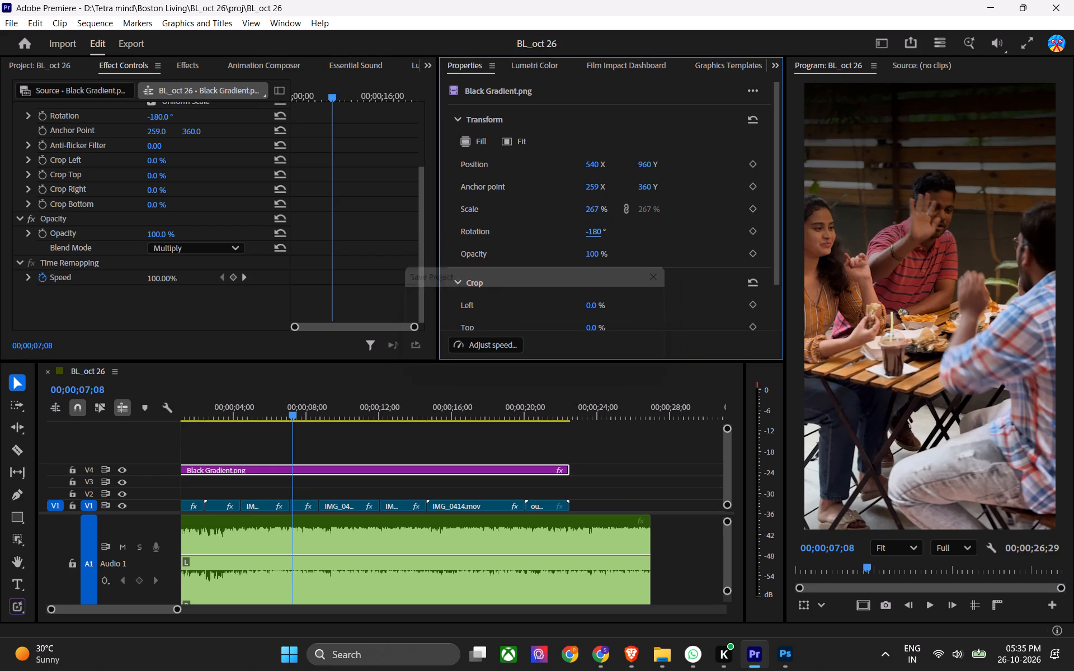
pyautogui.hotkey('ctrl', 's')
# Set the gradient clip's opacity to 70%, deselect it, and save the project.
pyautogui.moveTo(591, 251); pyautogui.dragTo(577, 255)
pyautogui.click(590, 256)
pyautogui.write('70')
pyautogui.press('Return')
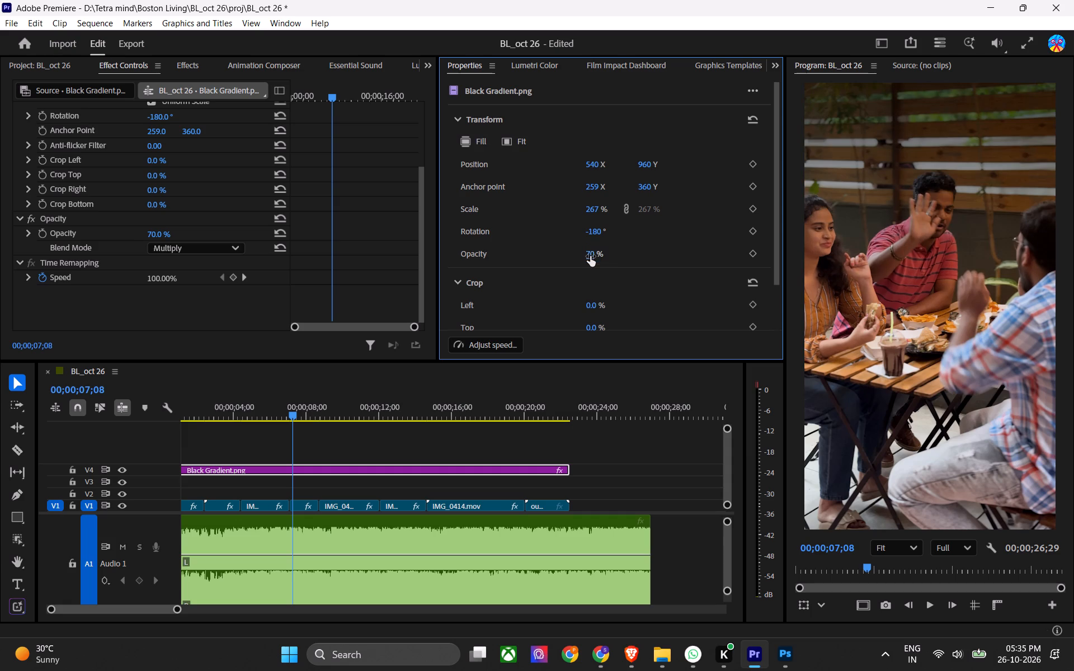
pyautogui.hotkey('ctrl', 's')
pyautogui.hotkey('ctrl', 's')
pyautogui.click(302, 442)
pyautogui.hotkey('ctrl', 's')
# Play back the opening from the sequence start to check the gradient overlay and the music's first beats.
pyautogui.moveTo(290, 415); pyautogui.dragTo(128, 422)
pyautogui.hotkey('ctrl', 's')
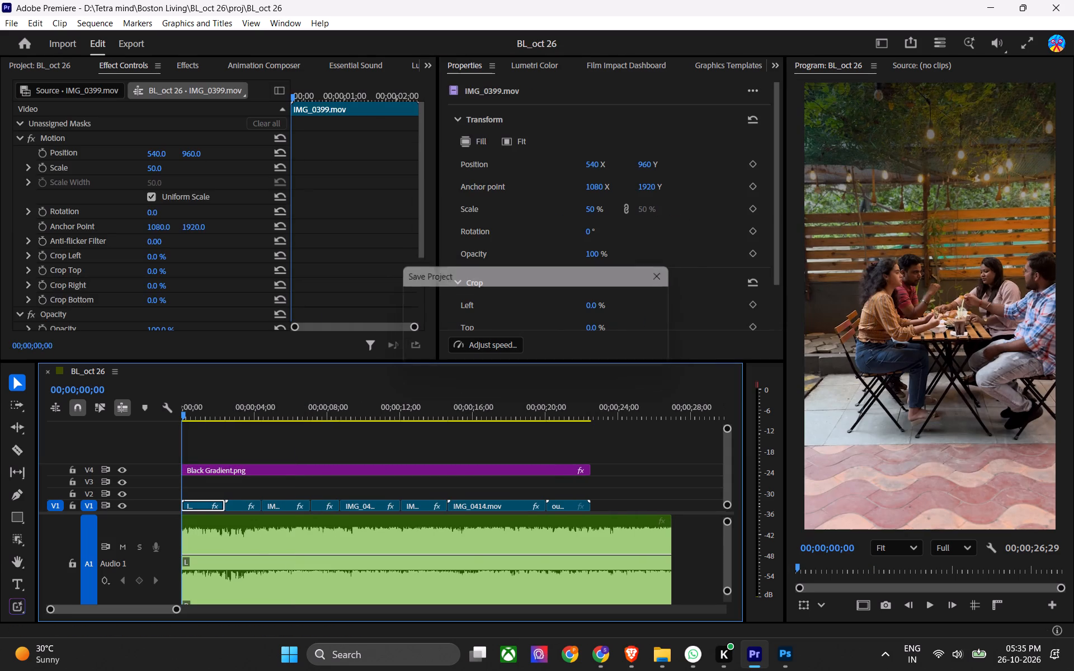
pyautogui.press('space')
pyautogui.press('space')
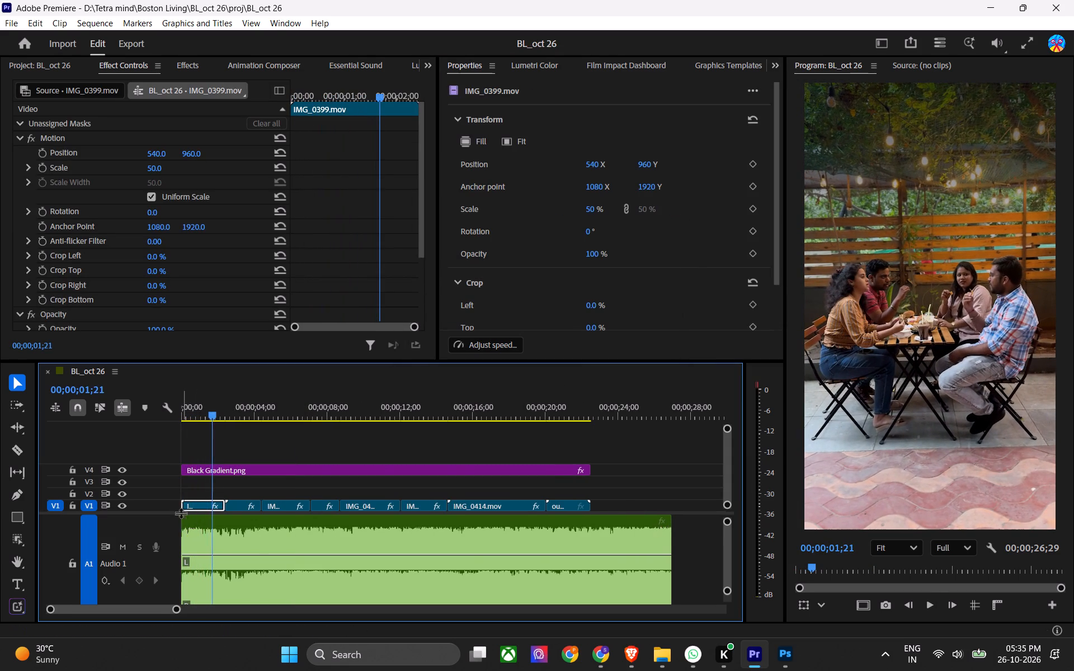
pyautogui.keyDown('alt'); pyautogui.scroll(10, 190, 522); pyautogui.keyUp('alt')
pyautogui.hotkey('ctrl', 's')
pyautogui.keyDown('alt'); pyautogui.scroll(18, 183, 534); pyautogui.keyUp('alt')
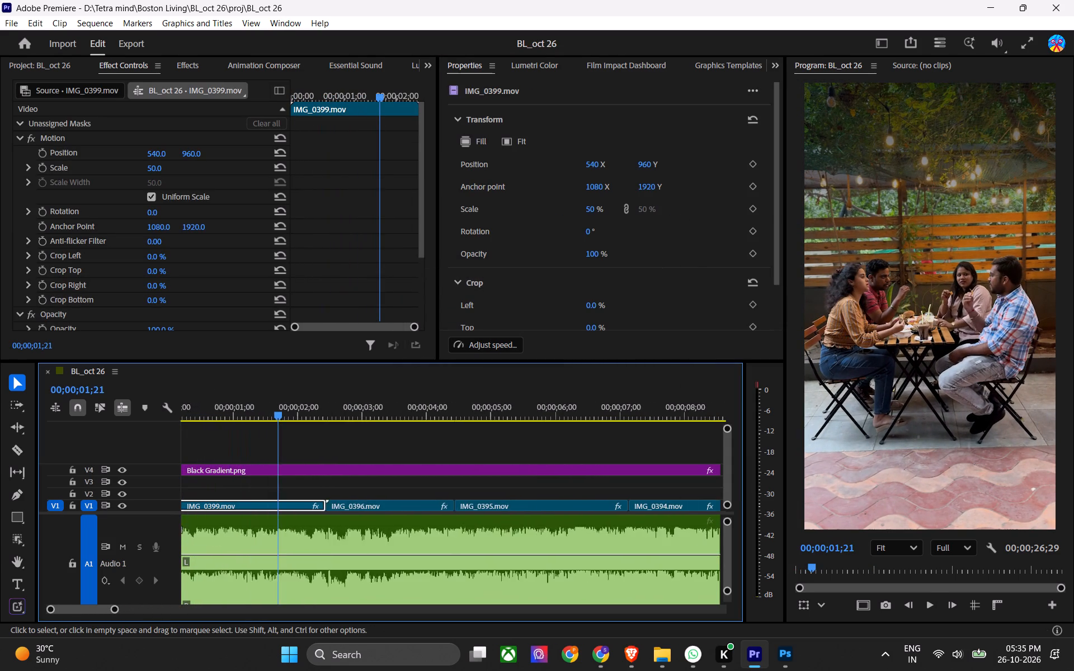
pyautogui.keyDown('alt'); pyautogui.scroll(3, 220, 545); pyautogui.keyUp('alt')
pyautogui.hotkey('ctrl', 's')
pyautogui.moveTo(215, 417); pyautogui.dragTo(164, 428)
pyautogui.press('space')
pyautogui.press('space')
pyautogui.press('space')
pyautogui.press('space')
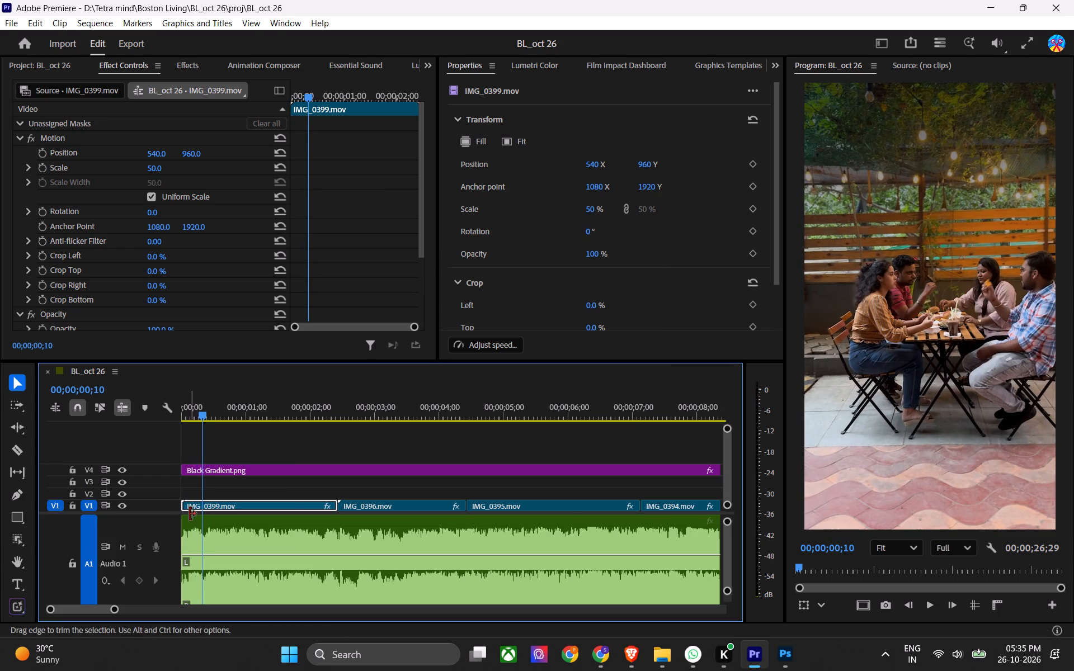
# Trim 3 frames off the start of the song and move it back to the sequence start.
pyautogui.keyDown('alt'); pyautogui.scroll(12, 196, 521); pyautogui.keyUp('alt')
pyautogui.moveTo(185, 521); pyautogui.dragTo(197, 526)
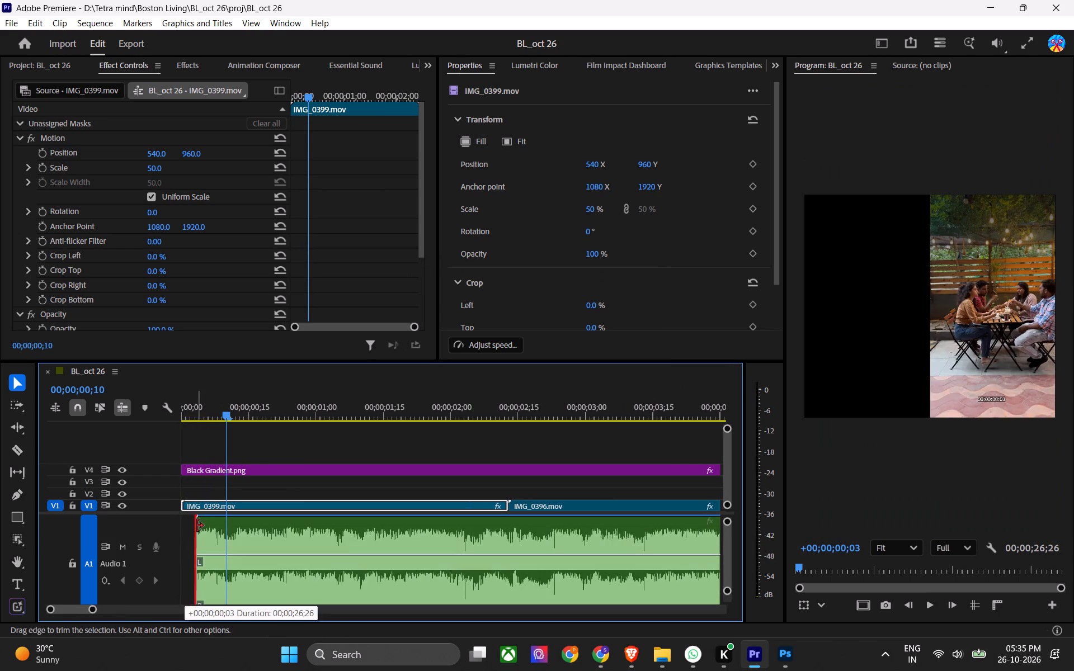
pyautogui.moveTo(197, 526); pyautogui.dragTo(197, 526)
pyautogui.moveTo(249, 535); pyautogui.dragTo(214, 535)
# Play back the opening with the trimmed song, return the playhead to the sequence start, and save the project.
pyautogui.moveTo(246, 414); pyautogui.dragTo(64, 432)
pyautogui.press('space')
pyautogui.keyDown('alt'); pyautogui.scroll(-6, 202, 510); pyautogui.keyUp('alt')
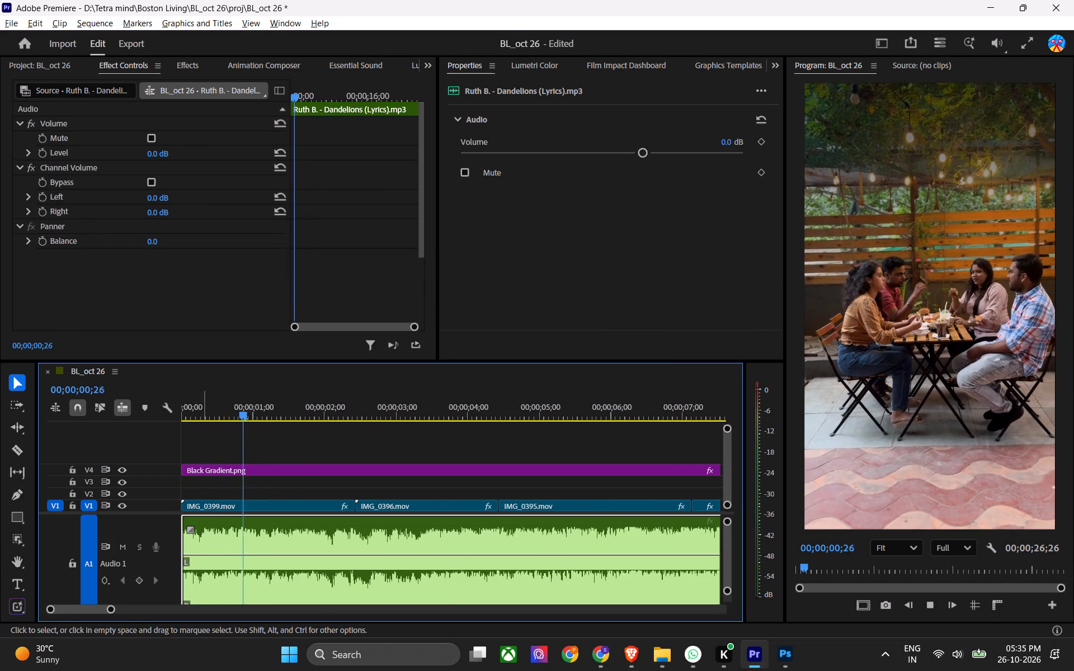
pyautogui.press('space')
pyautogui.moveTo(312, 388); pyautogui.dragTo(101, 433)
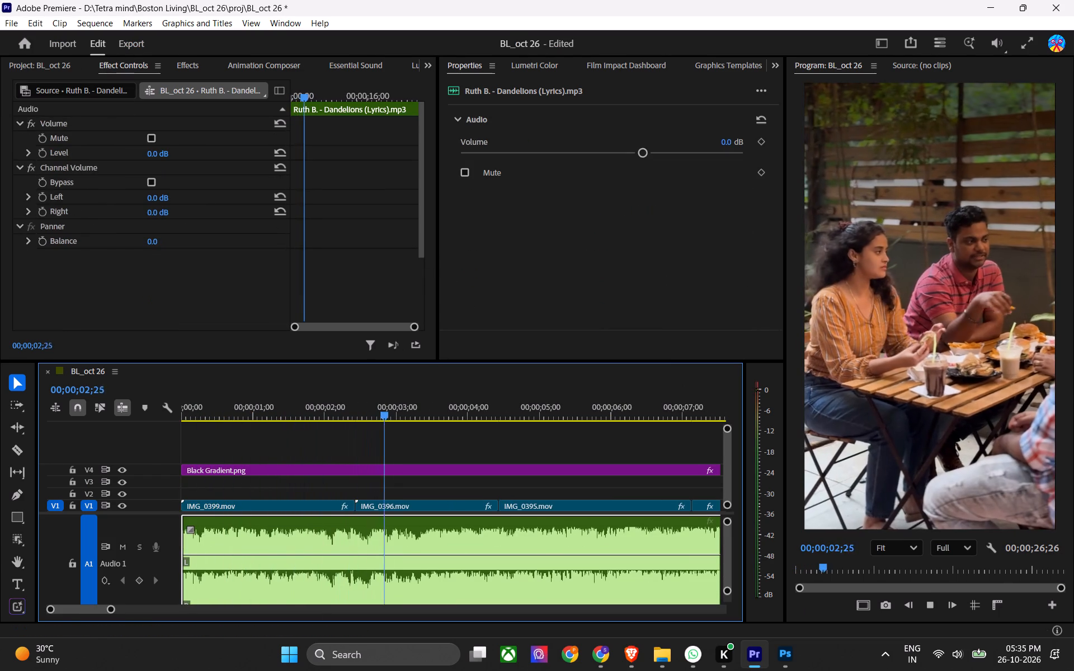
pyautogui.moveTo(101, 433); pyautogui.dragTo(92, 436)
pyautogui.moveTo(236, 409); pyautogui.dragTo(98, 437)
pyautogui.click(242, 462)
pyautogui.hotkey('ctrl', 's')
pyautogui.hotkey('ctrl', 's')
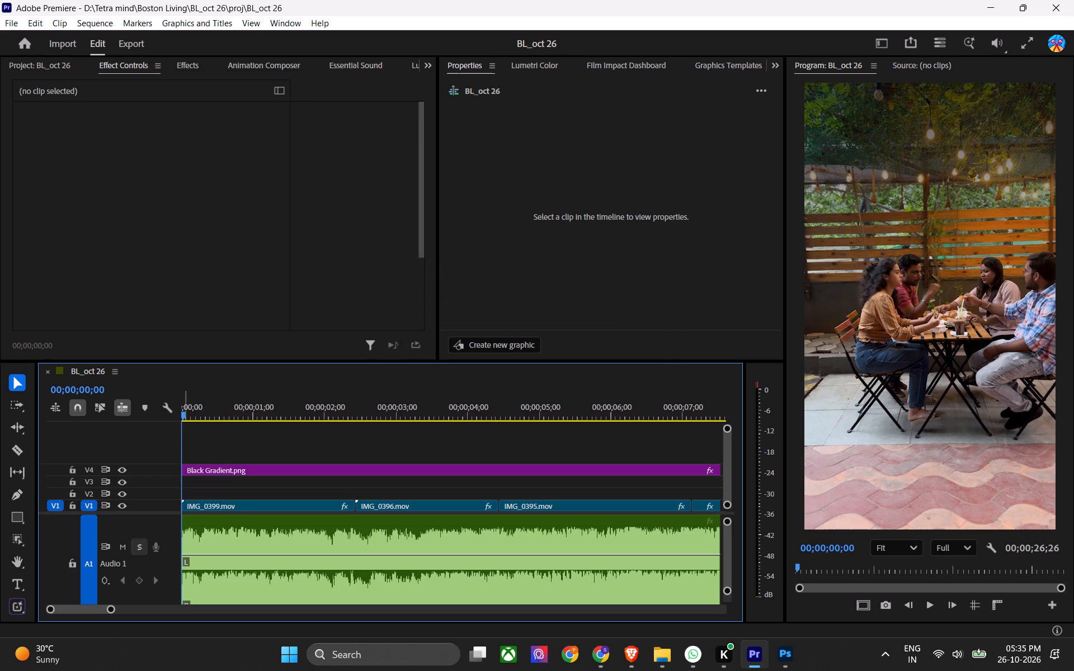
# Lock the Audio 1 track so the song is protected from clip edits, and save the project.
pyautogui.click(69, 564)
pyautogui.keyDown('alt'); pyautogui.scroll(-3, 88, 549); pyautogui.keyUp('alt')
pyautogui.hotkey('ctrl', 's')
# Ripple trim the ends of IMG_0399.mov to about 00;00;02;06 and IMG_0396.mov to about 00;00;04;01 by ear, together with the gradient above.
pyautogui.press('space')
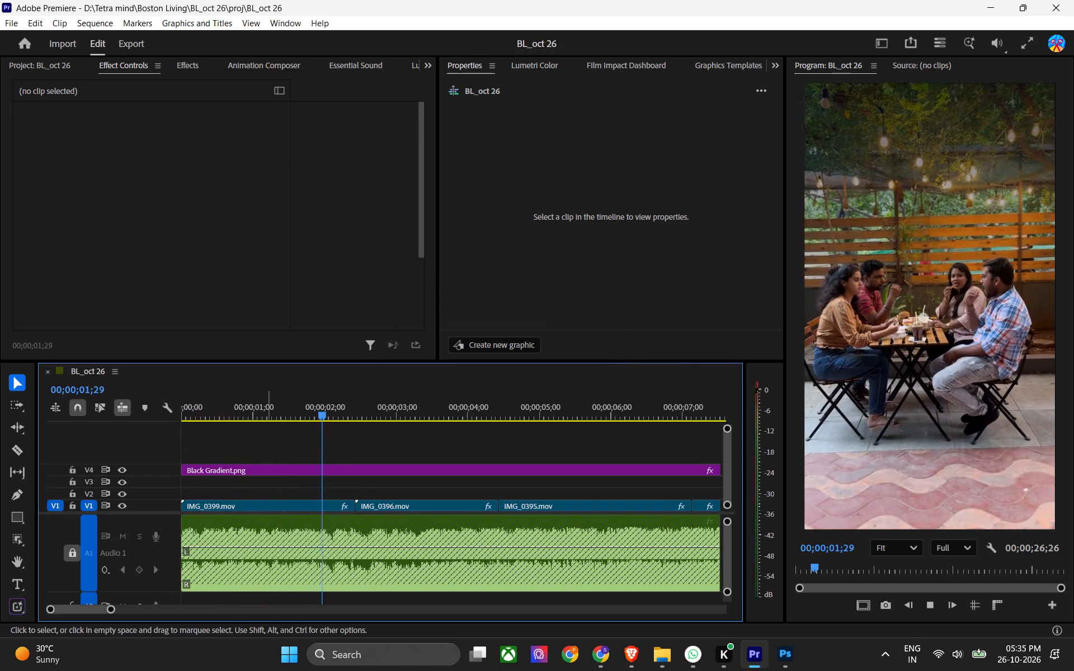
pyautogui.press('space')
pyautogui.write('w')
pyautogui.press('space')
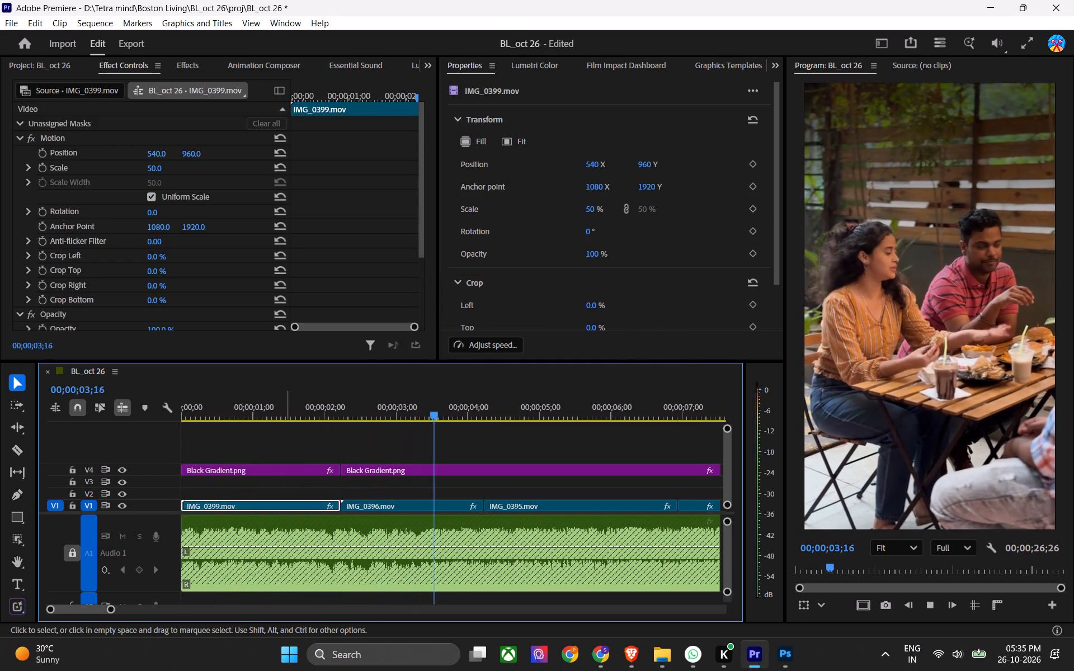
pyautogui.press('space')
pyautogui.write('w')
# Ripple trim the ends of IMG_0395.mov to about 00;00;06;05 and IMG_0394.mov to about 00;00;07;22, with the gradient above.
pyautogui.press('space')
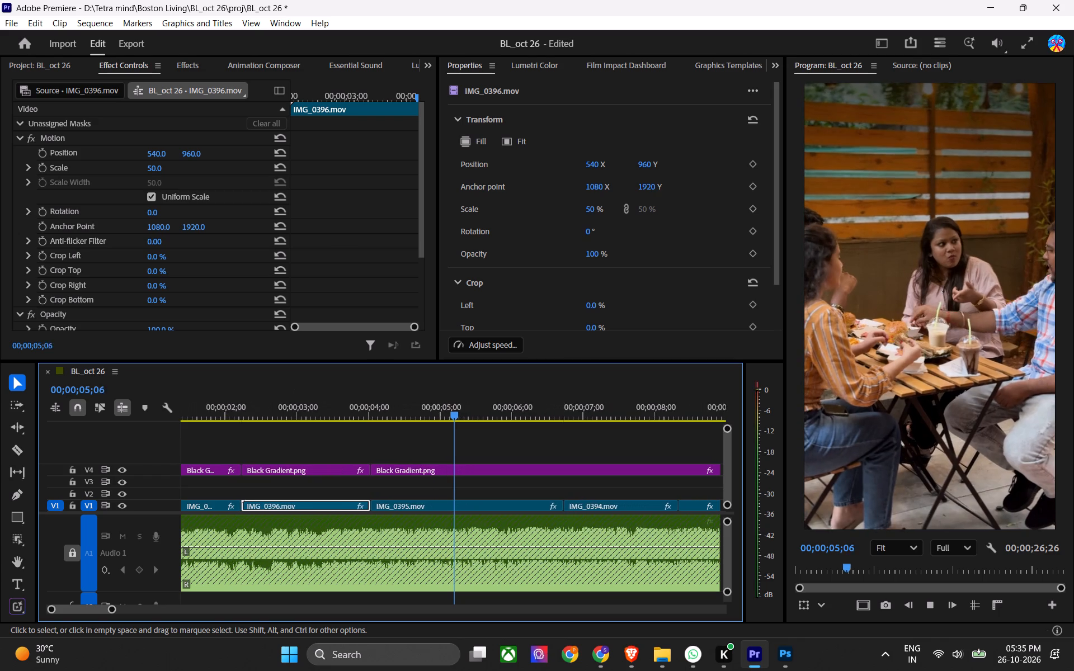
pyautogui.press('space')
pyautogui.write('w')
pyautogui.press('space')
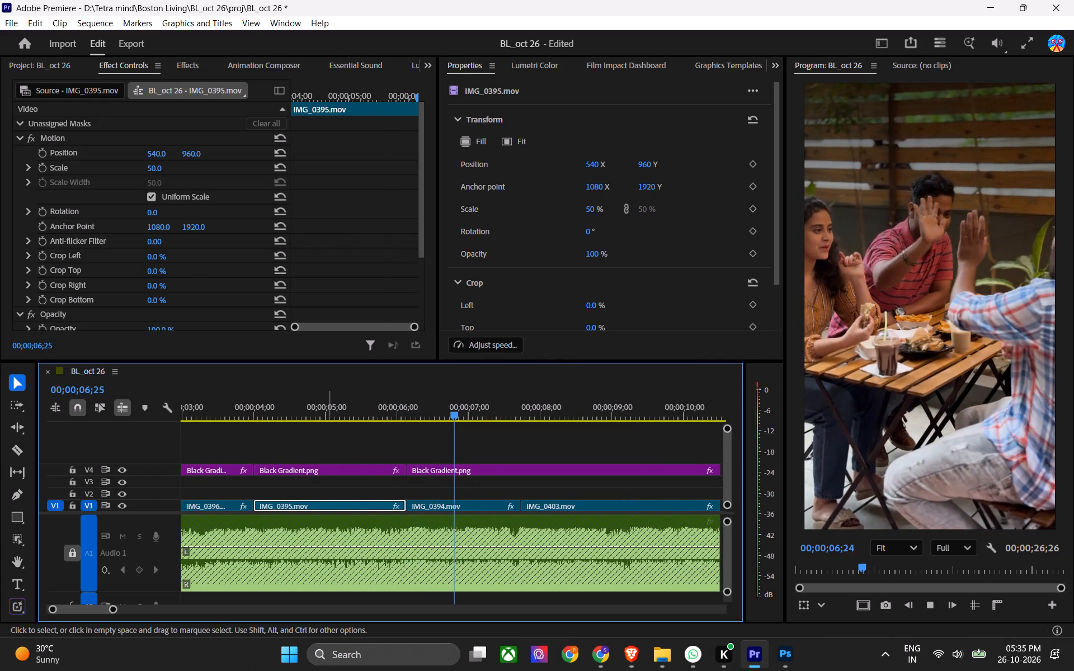
pyautogui.press('space')
pyautogui.moveTo(432, 412); pyautogui.dragTo(427, 409)
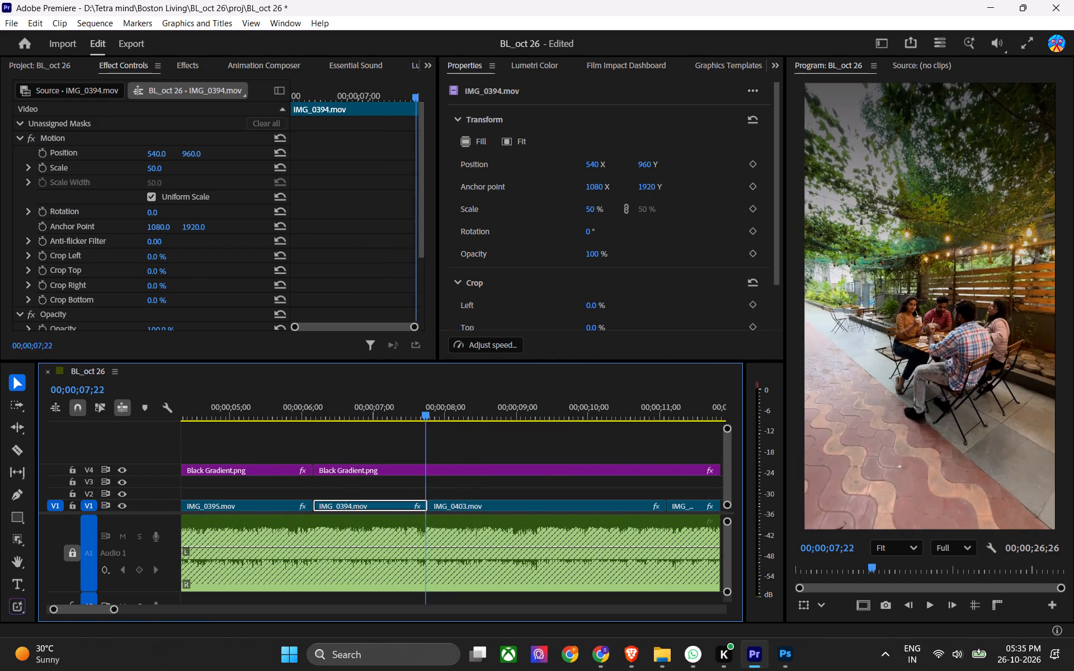
pyautogui.moveTo(427, 409); pyautogui.dragTo(395, 408)
pyautogui.press('w')
# Ripple trim the ends of IMG_0403.mov to about 00;00;09;26 and IMG_0413.mov to about 00;00;12;09, with the gradient above.
pyautogui.press('space')
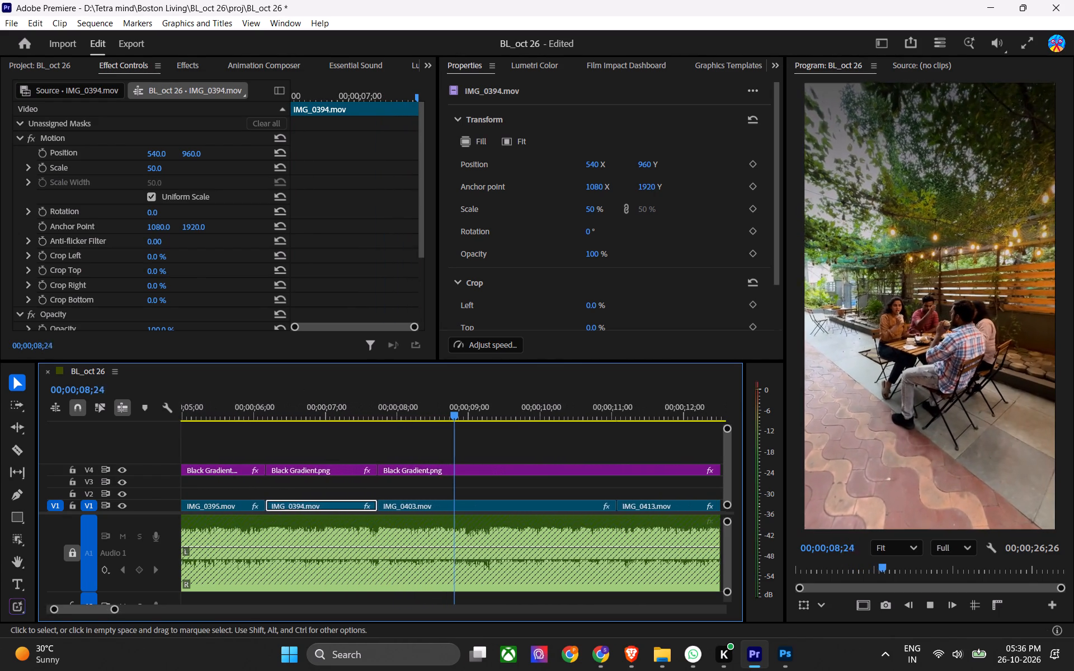
pyautogui.press('space')
pyautogui.moveTo(373, 424); pyautogui.dragTo(211, 412)
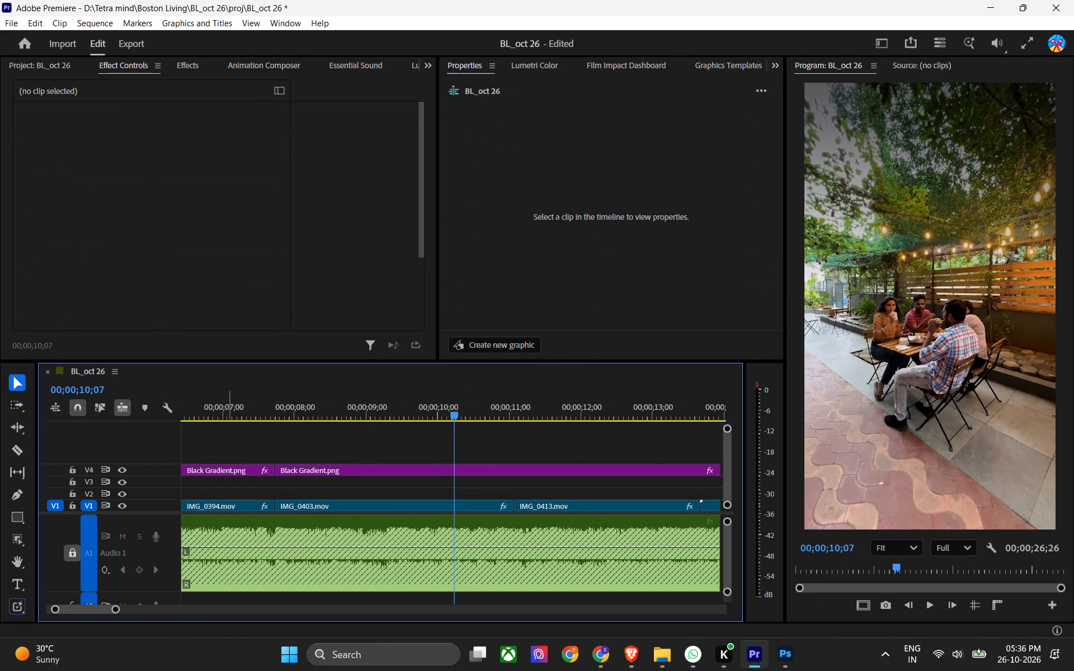
pyautogui.moveTo(296, 406); pyautogui.dragTo(285, 410)
pyautogui.press('space')
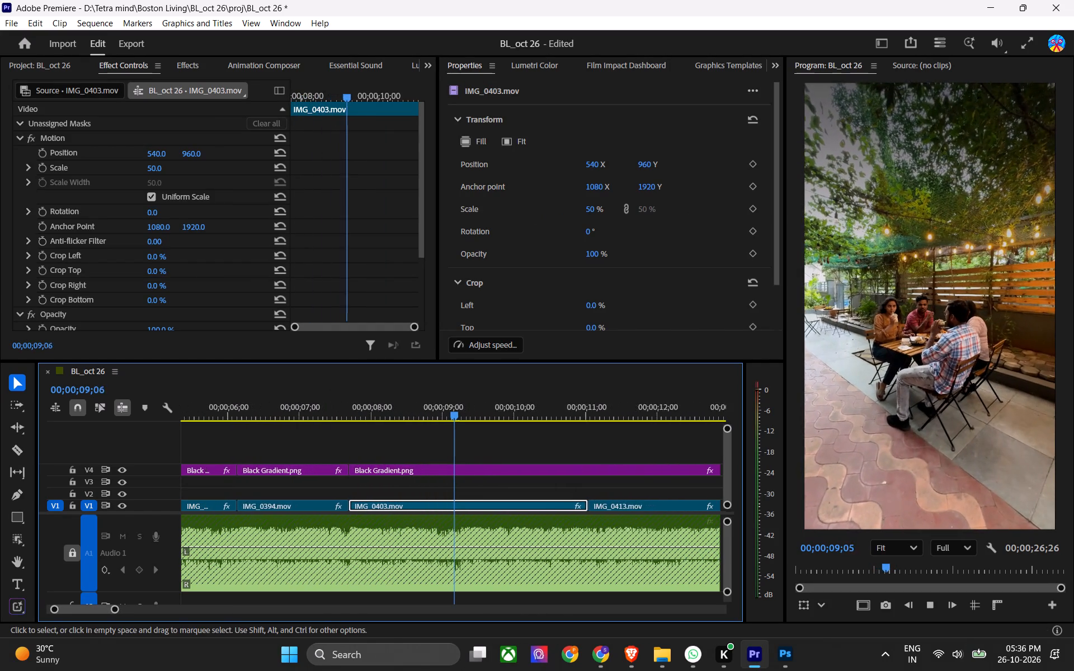
pyautogui.press('space')
pyautogui.write('w')
pyautogui.press('space')
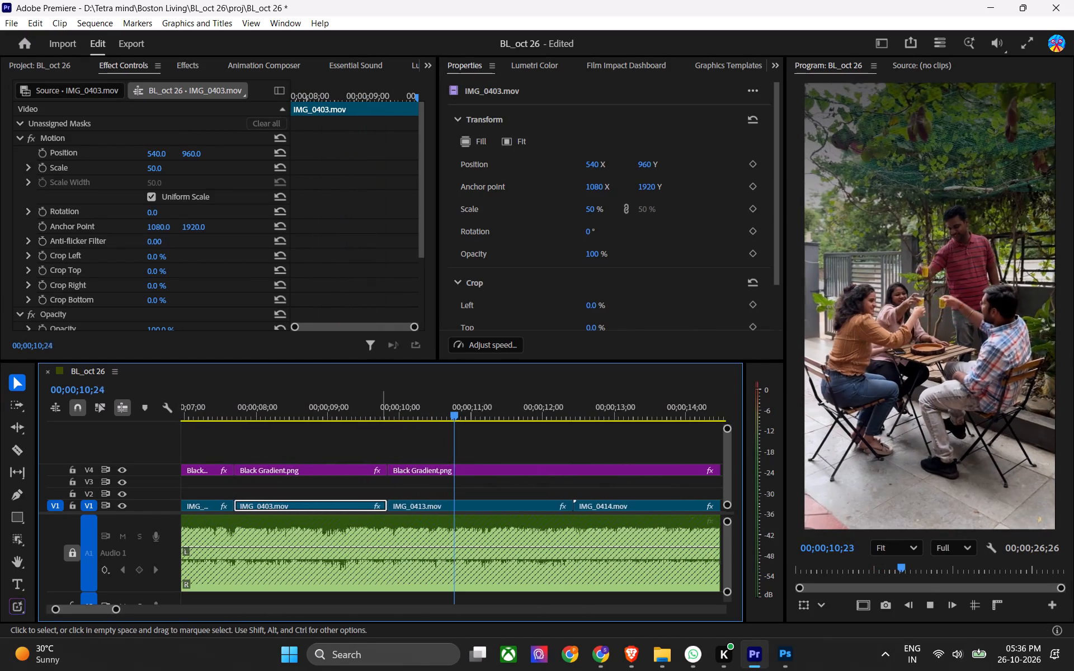
pyautogui.press('space')
pyautogui.write('w')
# Ripple trim the end of IMG_0414.mov to about 00;00;15;21 with the gradient above, and play through the outro.
pyautogui.press('space')
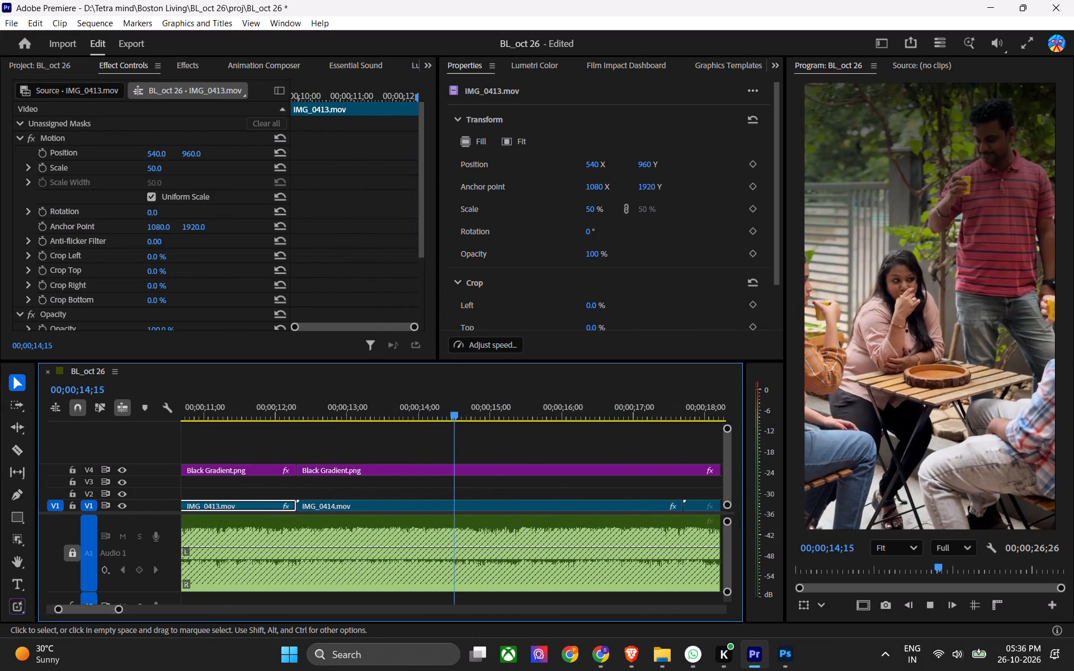
pyautogui.keyDown('alt'); pyautogui.scroll(-3, 537, 472); pyautogui.keyUp('alt')
pyautogui.press('space')
pyautogui.moveTo(447, 415); pyautogui.dragTo(440, 418)
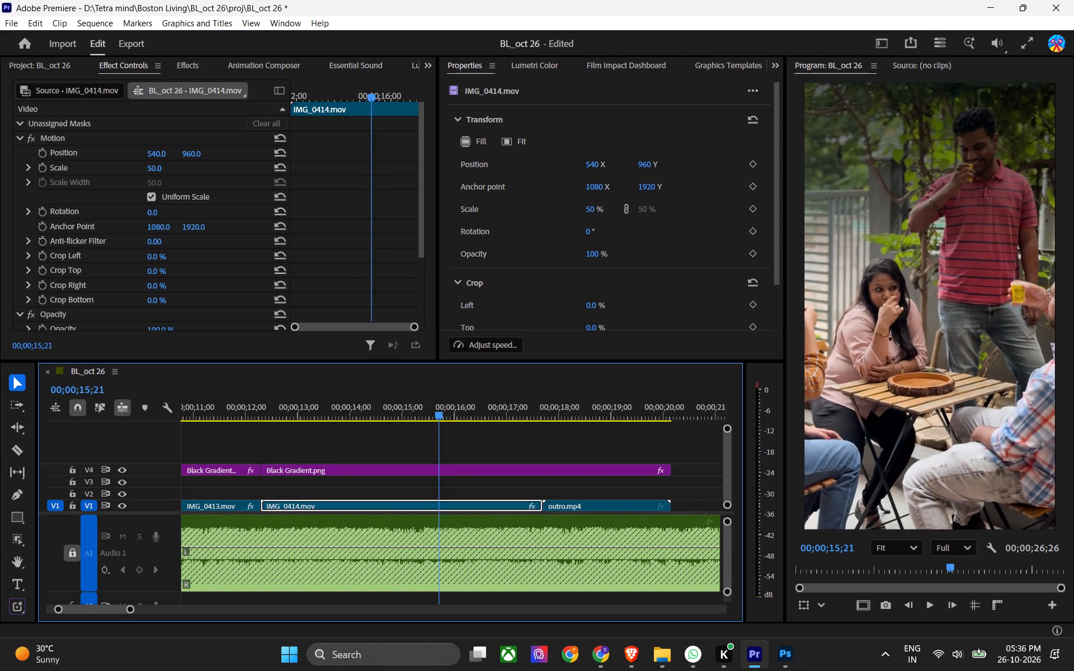
pyautogui.moveTo(440, 418); pyautogui.dragTo(425, 421)
pyautogui.press('w')
pyautogui.press('space')
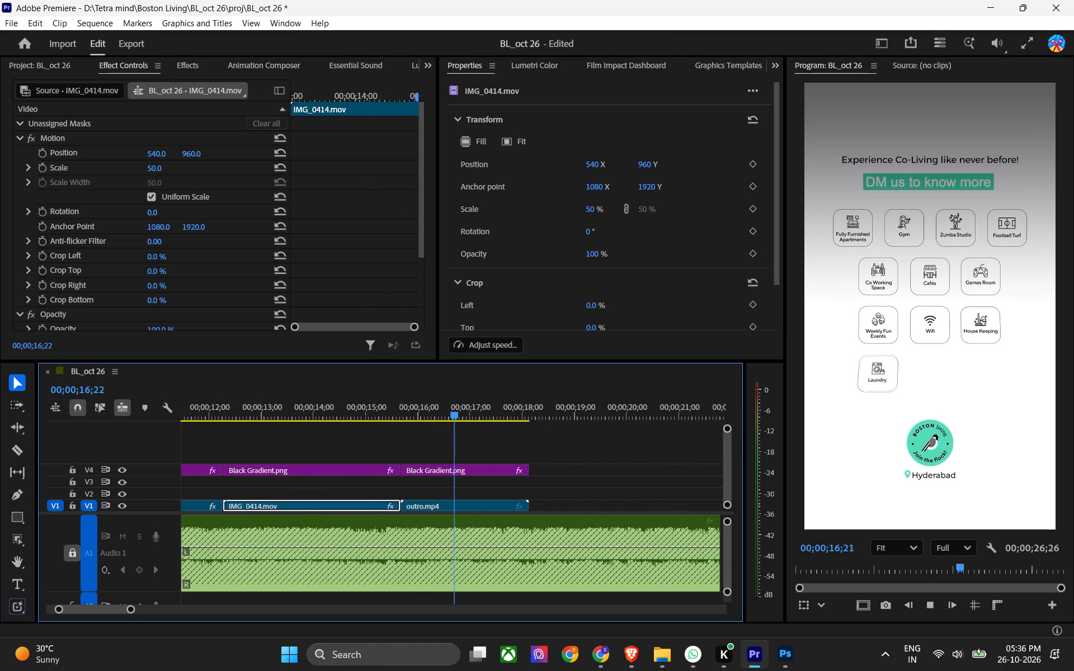
pyautogui.press('space')
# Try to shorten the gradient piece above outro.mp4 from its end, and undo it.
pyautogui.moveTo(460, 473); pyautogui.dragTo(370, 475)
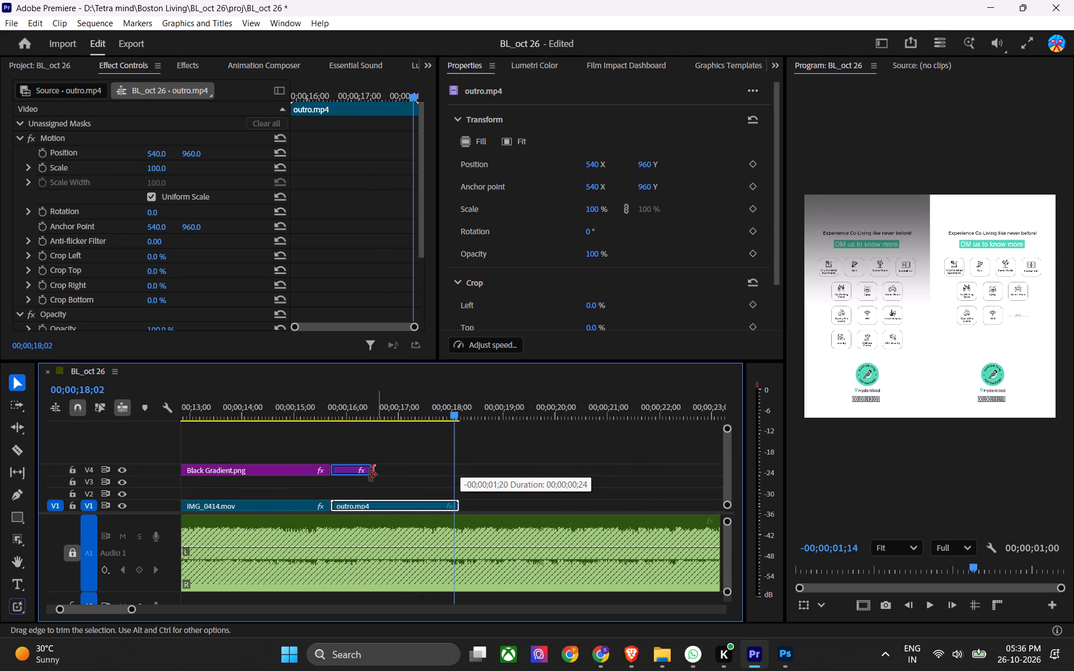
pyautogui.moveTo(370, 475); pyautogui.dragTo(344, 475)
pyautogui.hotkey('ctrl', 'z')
# Delete the gradient piece above outro.mp4 and save the project.
pyautogui.click(371, 466)
pyautogui.press('z')
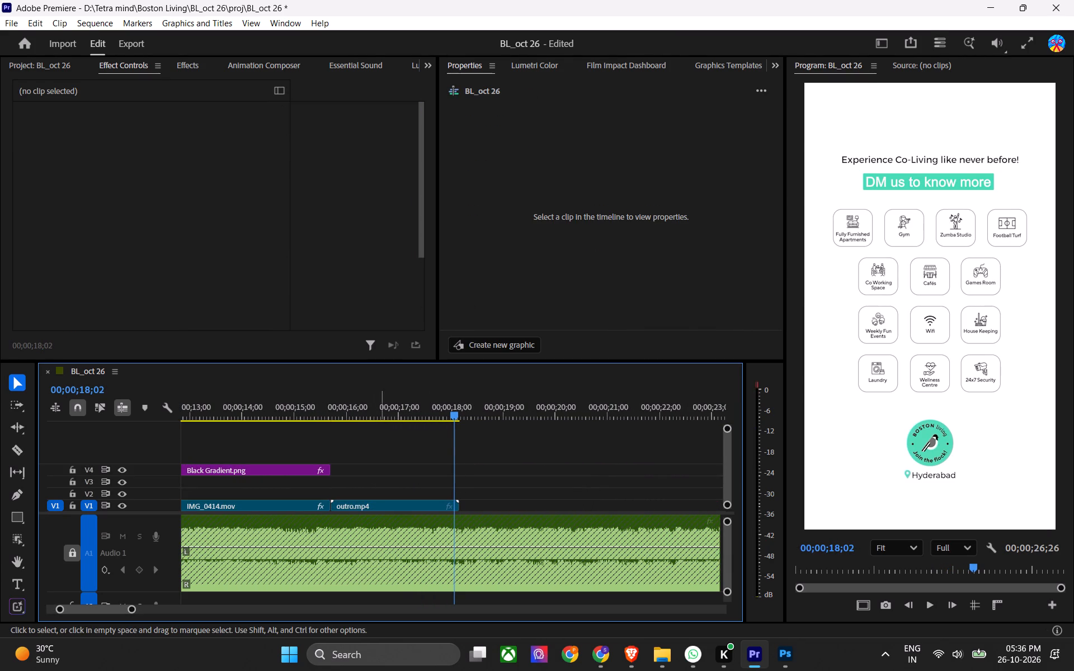
pyautogui.hotkey('ctrl', 's')
# Unlock the Audio 1 track, cut the song at 00;00;19;04, delete everything after the cut, and save the project.
pyautogui.click(78, 561)
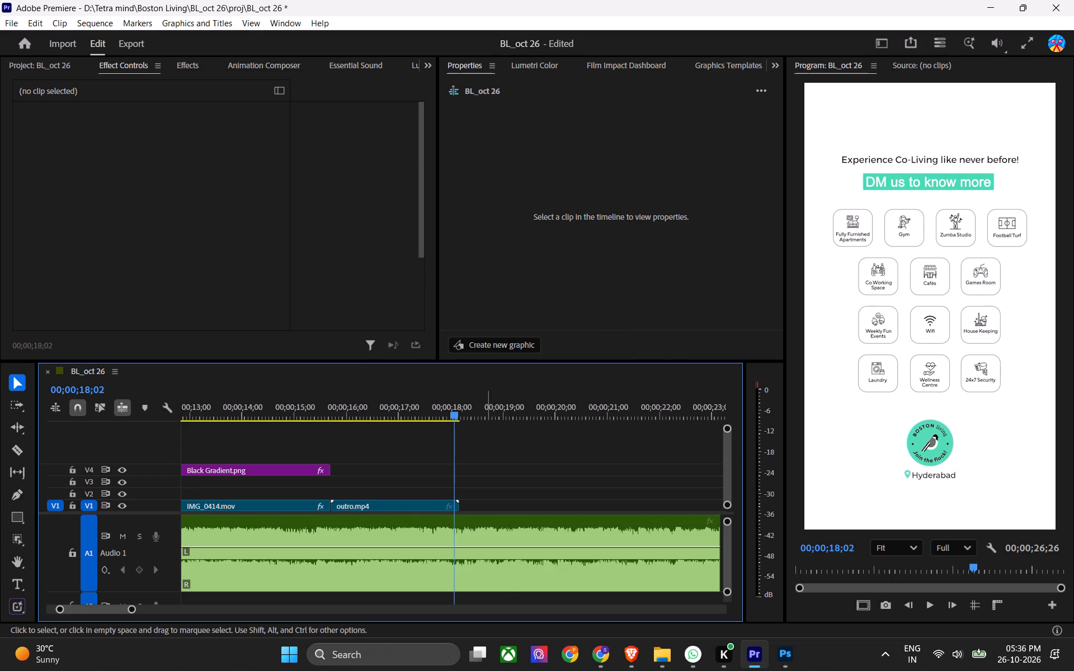
pyautogui.click(510, 413)
pyautogui.press('c')
pyautogui.click(541, 524)
pyautogui.press('z')
pyautogui.hotkey('ctrl', 's')
pyautogui.press('1')
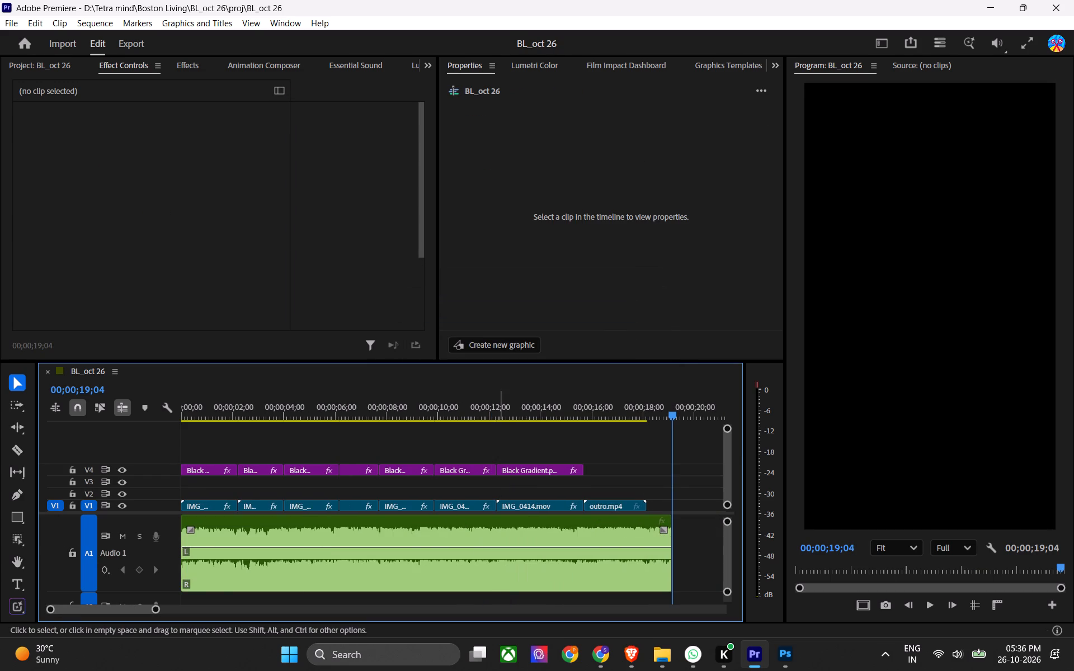
# Return the playhead to the start of the sequence and save the project.
pyautogui.hotkey('ctrl', 's')
pyautogui.moveTo(347, 396); pyautogui.dragTo(121, 422)
pyautogui.hotkey('ctrl', 's')
pyautogui.keyDown('ctrl'); pyautogui.click(232, 446); pyautogui.keyUp('ctrl')
pyautogui.keyDown('alt'); pyautogui.scroll(-6, 134, 535); pyautogui.keyUp('alt')
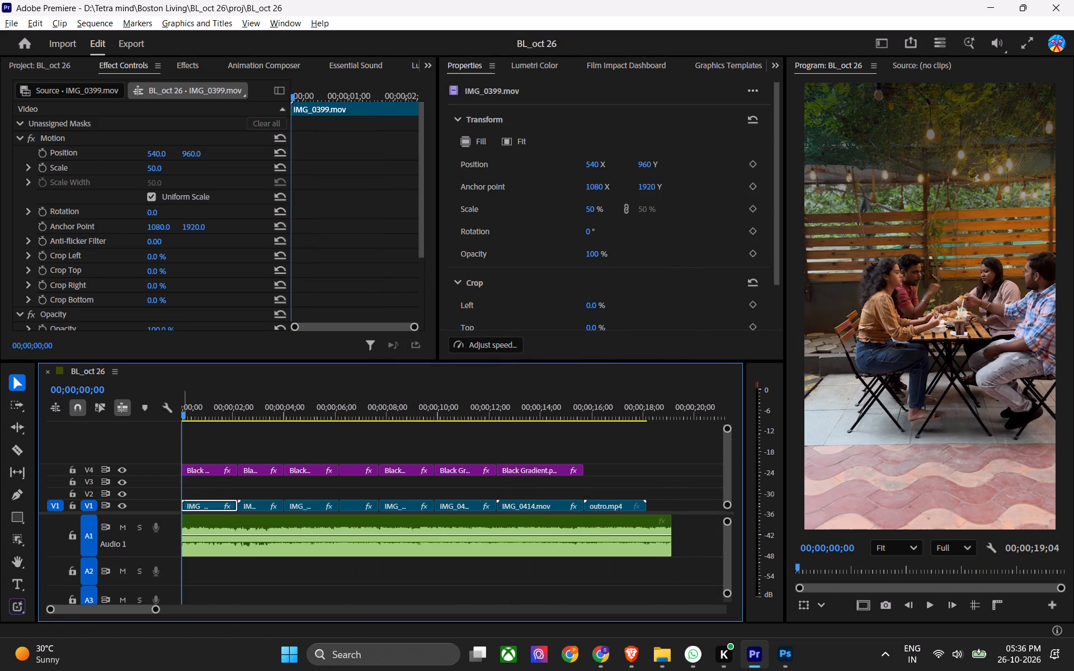
pyautogui.hotkey('ctrl', 's')
pyautogui.keyDown('alt'); pyautogui.scroll(2, 146, 528); pyautogui.keyUp('alt')
pyautogui.click(219, 435)
pyautogui.hotkey('ctrl', 's')
pyautogui.hotkey('ctrl', 's')
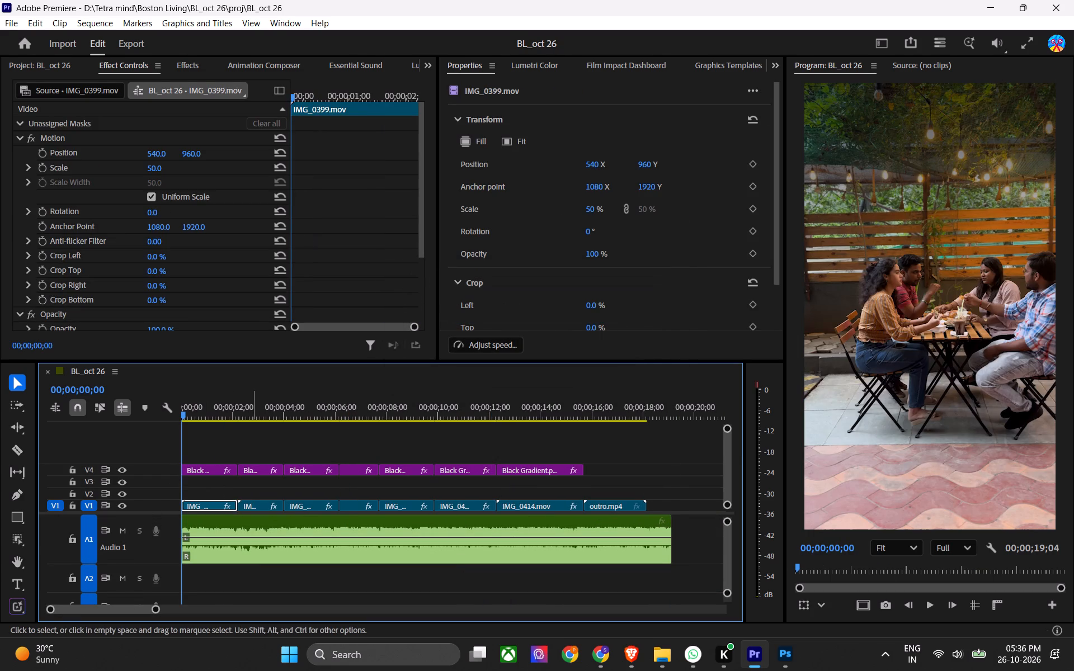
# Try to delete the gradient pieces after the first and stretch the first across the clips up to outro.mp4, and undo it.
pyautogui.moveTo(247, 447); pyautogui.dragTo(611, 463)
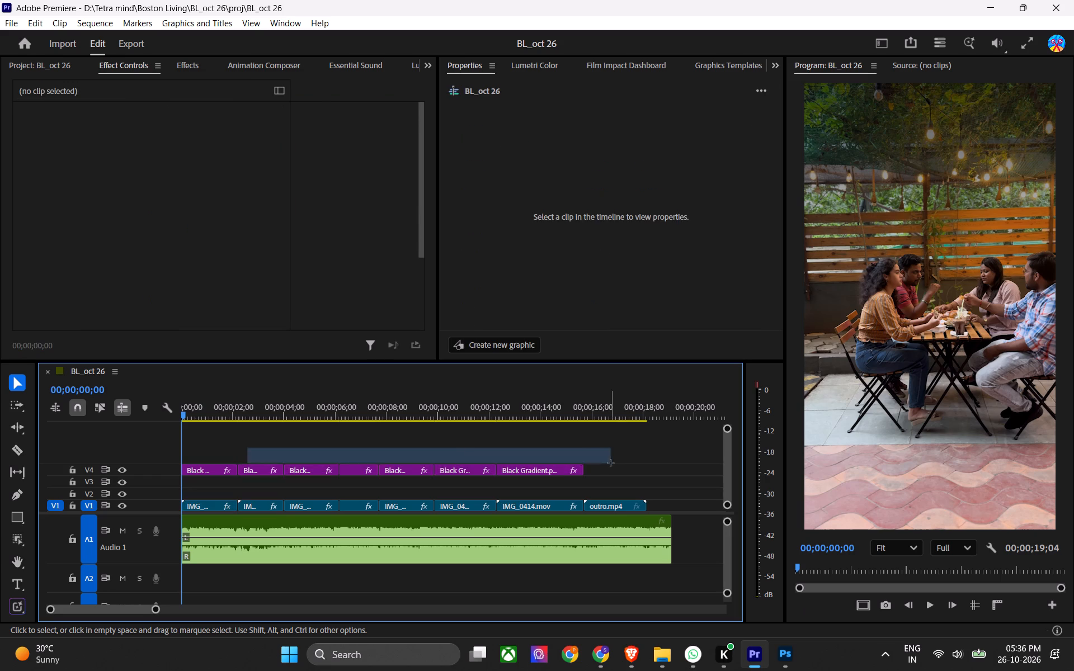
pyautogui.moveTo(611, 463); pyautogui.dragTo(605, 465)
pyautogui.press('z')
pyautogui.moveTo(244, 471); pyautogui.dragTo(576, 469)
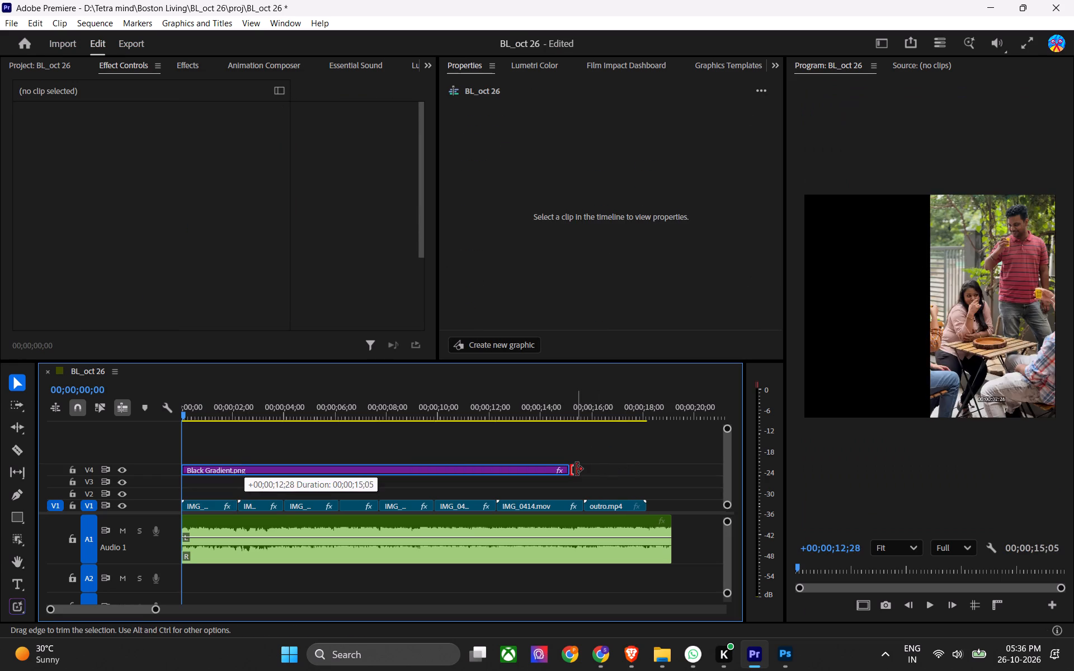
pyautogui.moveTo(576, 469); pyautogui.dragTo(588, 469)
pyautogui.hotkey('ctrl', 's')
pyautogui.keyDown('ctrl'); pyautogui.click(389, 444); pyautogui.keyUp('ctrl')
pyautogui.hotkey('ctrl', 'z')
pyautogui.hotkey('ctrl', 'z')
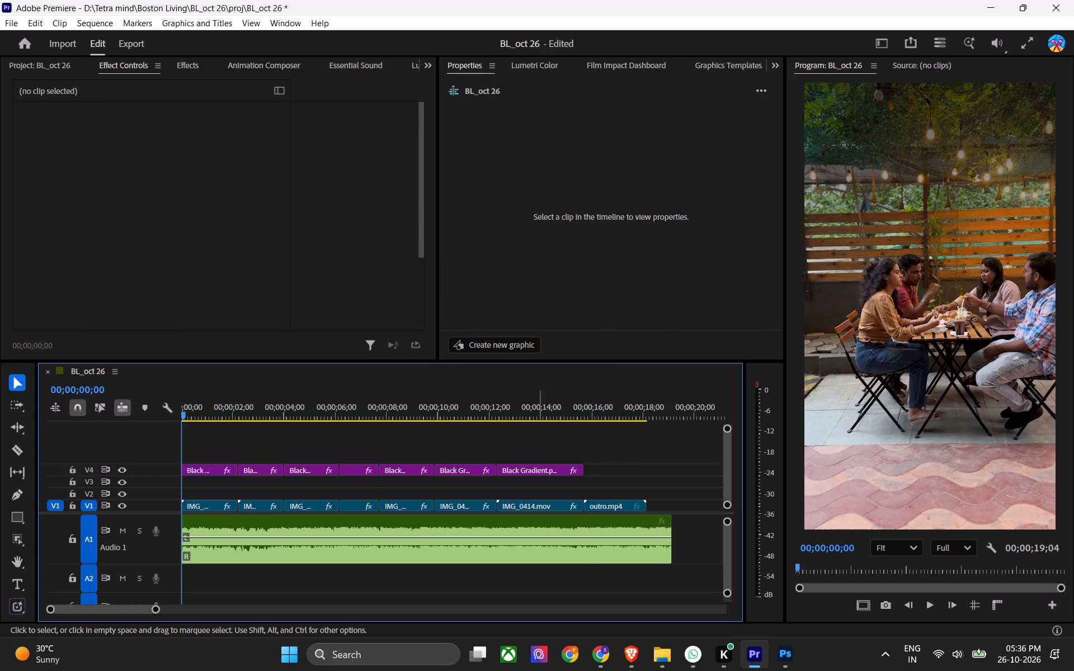
# Delete all V4 gradient pieces before the last, extend that piece back to the sequence start, and save the project.
pyautogui.moveTo(464, 448); pyautogui.dragTo(186, 483)
pyautogui.press('z')
pyautogui.moveTo(494, 465); pyautogui.dragTo(139, 478)
pyautogui.click(208, 443)
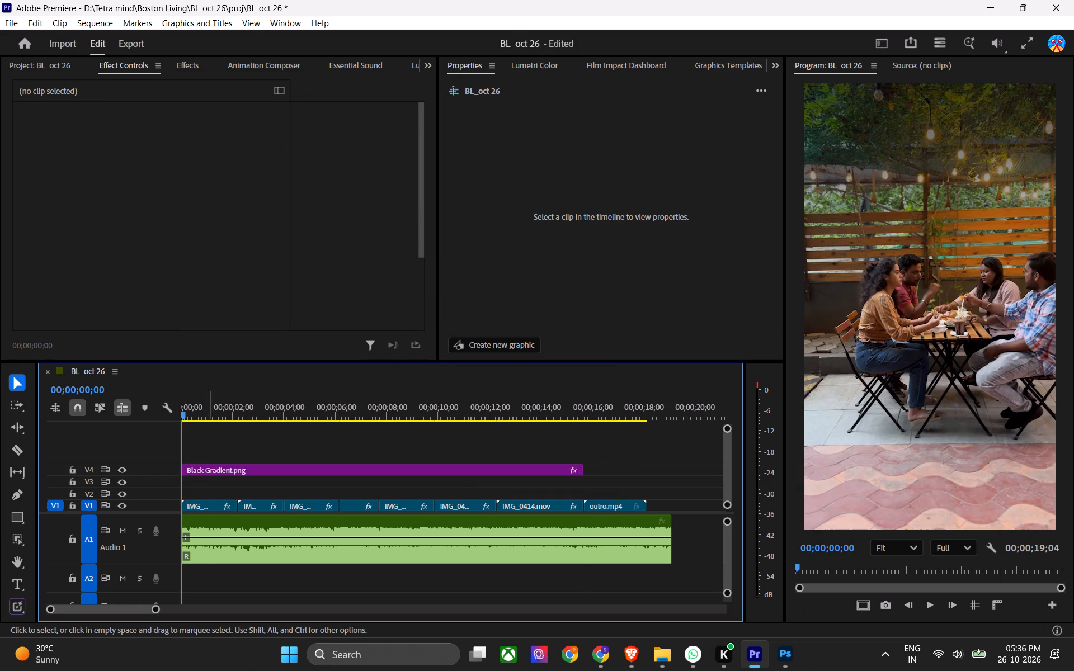
pyautogui.moveTo(206, 416); pyautogui.dragTo(157, 415)
pyautogui.click(201, 432)
pyautogui.hotkey('ctrl', 's')
# Paste the copied line "CRAVINGS, CONVERSATIONS & EVERYTHING IN BETWEEN." as a text title over the opening frame and save the project.
pyautogui.press('t')
pyautogui.click(921, 244)
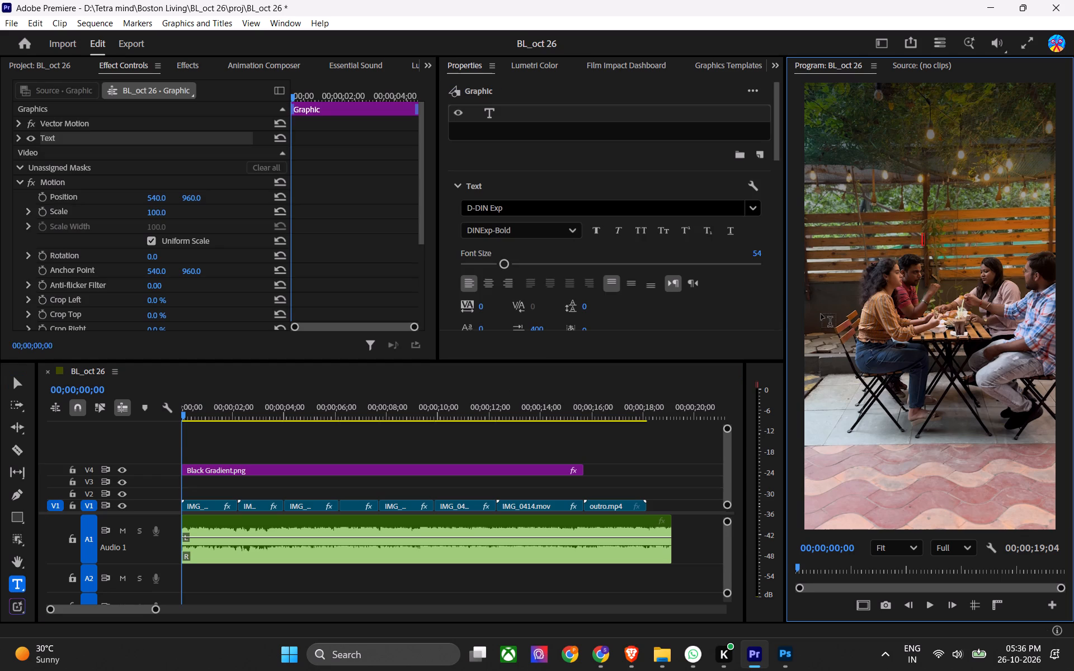
pyautogui.hotkey('ctrl', 'v')
pyautogui.click(349, 431)
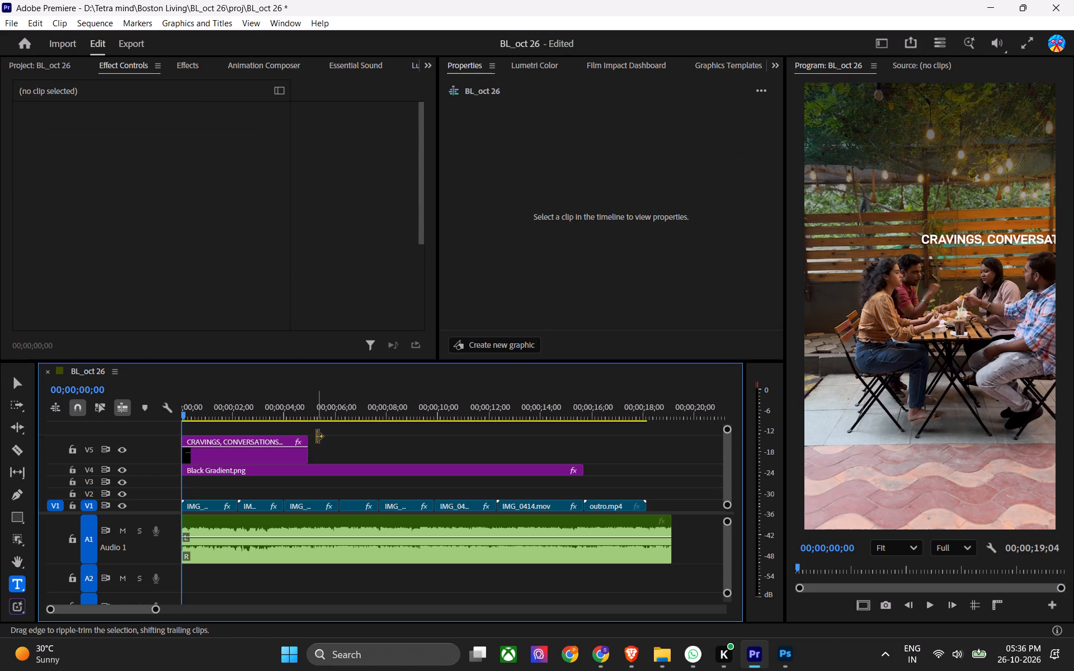
pyautogui.hotkey('ctrl', 's')
# Extend the title clip on V5 to the end of IMG_0395.mov, checking the playback around its end.
pyautogui.moveTo(327, 459); pyautogui.dragTo(322, 466)
pyautogui.click(322, 466)
pyautogui.moveTo(321, 445); pyautogui.dragTo(509, 459)
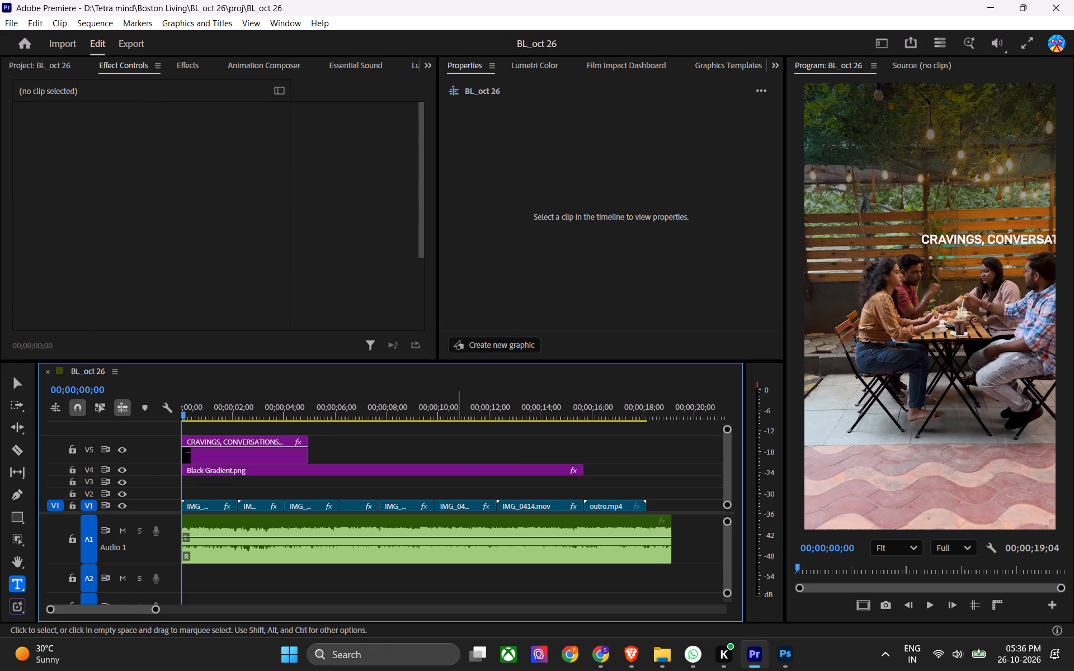
pyautogui.keyDown('shift'); pyautogui.scroll(-6, 199, 476); pyautogui.keyUp('shift')
pyautogui.scroll(7, 282, 471)
pyautogui.keyDown('shift'); pyautogui.scroll(-4, 126, 470); pyautogui.keyUp('shift')
pyautogui.keyDown('shift'); pyautogui.scroll(1, 133, 475); pyautogui.keyUp('shift')
pyautogui.keyDown('shift'); pyautogui.scroll(-3, 136, 475); pyautogui.keyUp('shift')
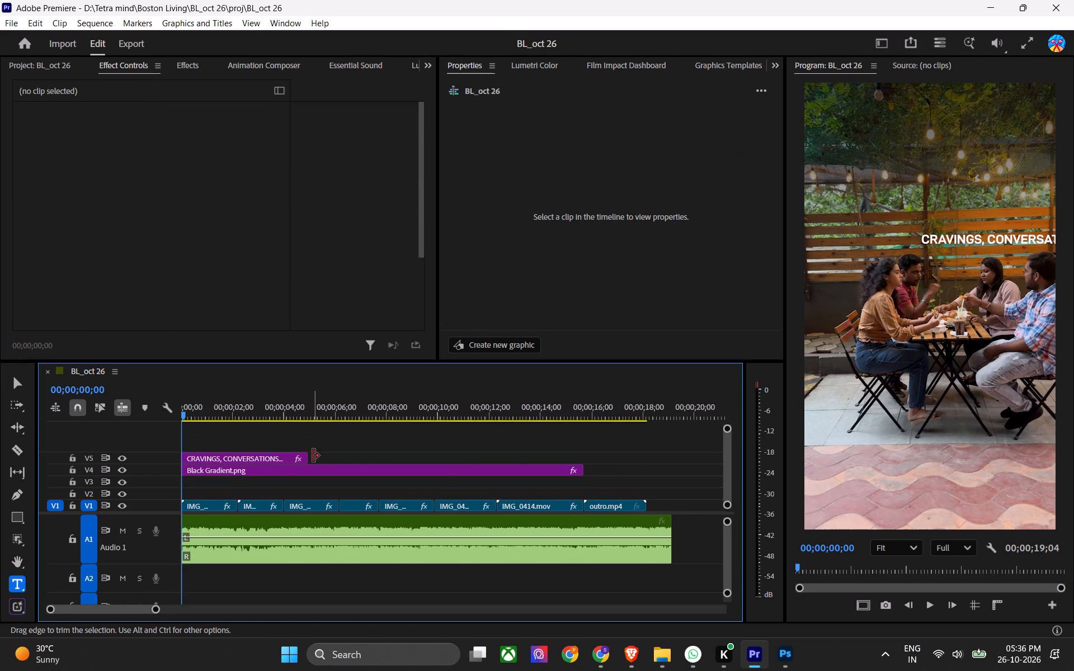
pyautogui.moveTo(313, 456); pyautogui.dragTo(337, 467)
pyautogui.click(309, 414)
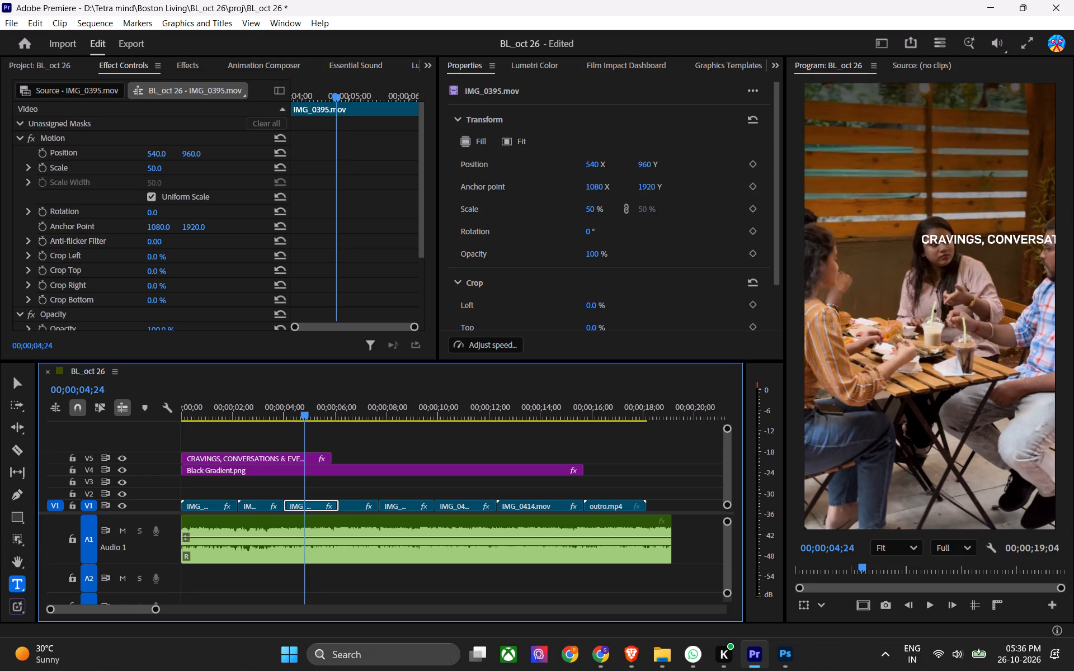
pyautogui.press('space')
pyautogui.press('space')
pyautogui.moveTo(332, 455); pyautogui.dragTo(337, 455)
# With the playhead at 00;00;00;10, centre-align the title text, set its font size to 41, and save the project.
pyautogui.moveTo(303, 402); pyautogui.dragTo(191, 429)
pyautogui.click(250, 455)
pyautogui.hotkey('ctrl', 's')
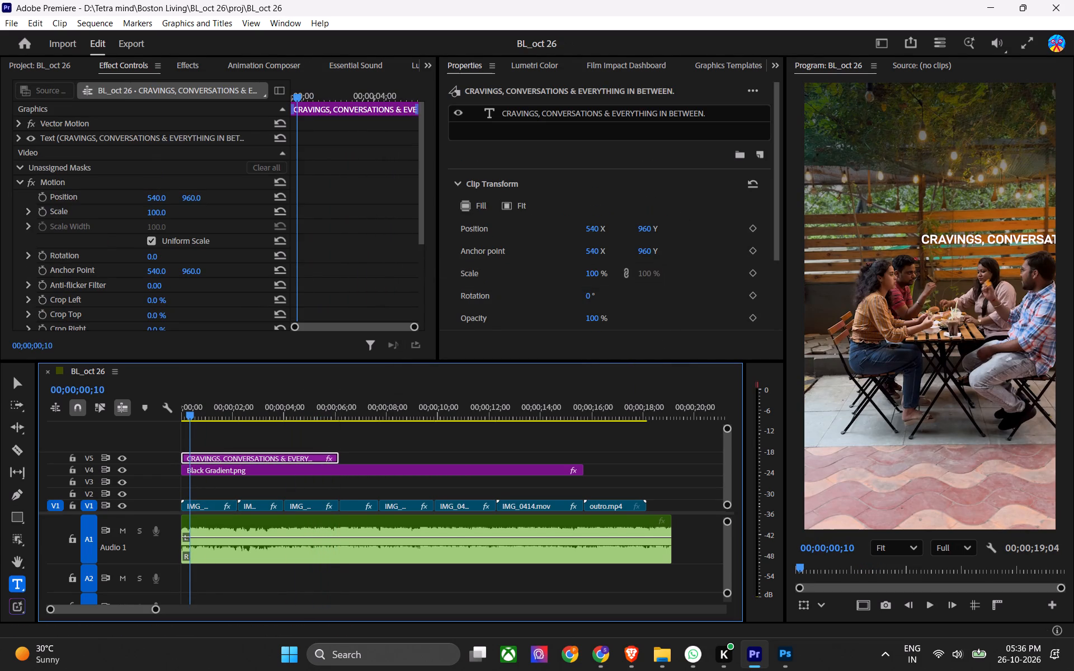
pyautogui.click(557, 113)
pyautogui.click(484, 280)
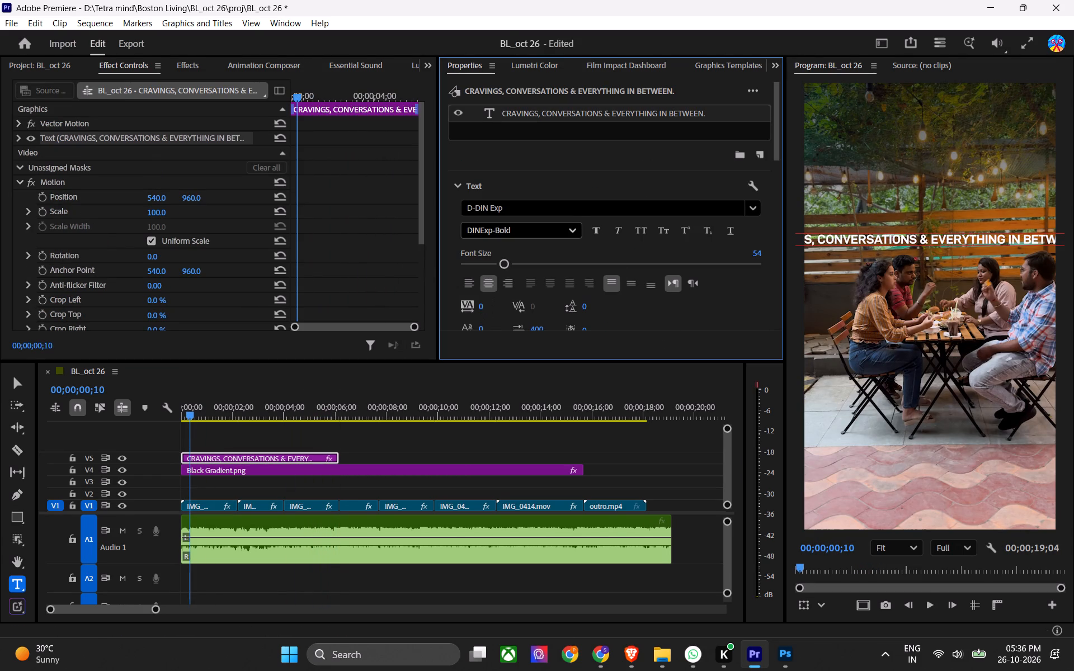
pyautogui.scroll(-6, 706, 314)
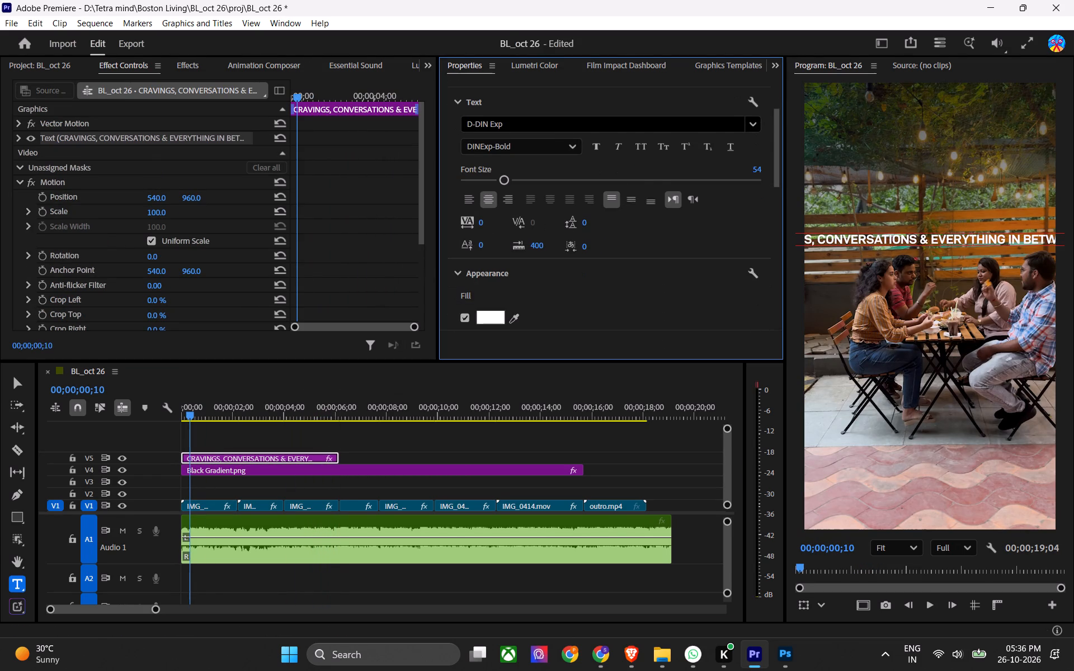
pyautogui.scroll(2, 696, 277)
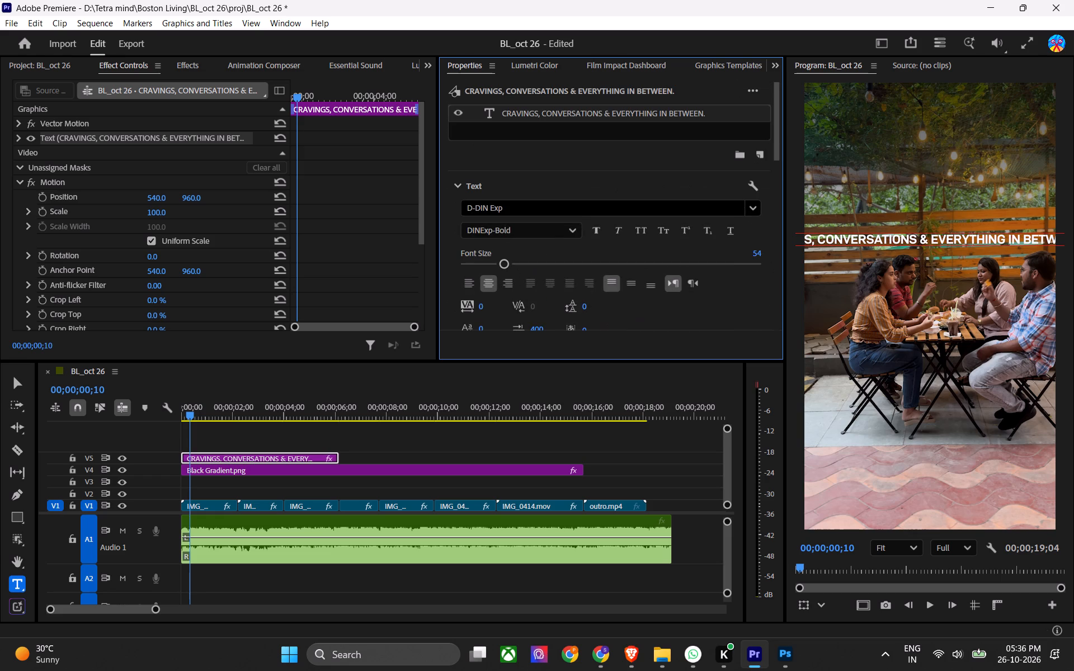
pyautogui.moveTo(754, 252); pyautogui.dragTo(747, 254)
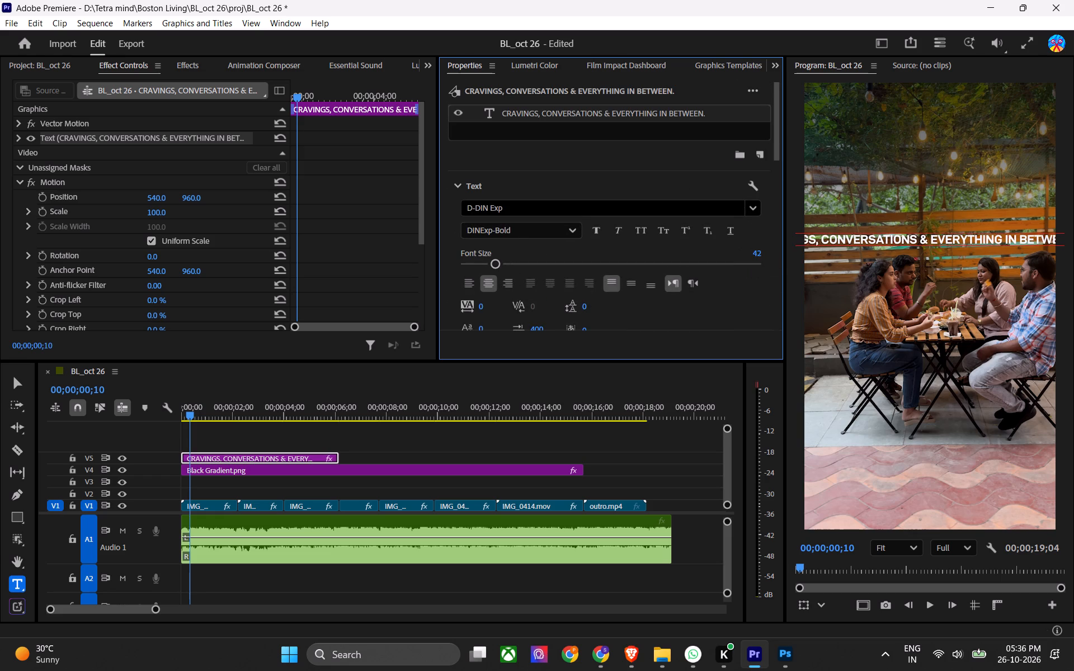
pyautogui.moveTo(747, 254); pyautogui.dragTo(746, 255)
pyautogui.hotkey('ctrl', 's')
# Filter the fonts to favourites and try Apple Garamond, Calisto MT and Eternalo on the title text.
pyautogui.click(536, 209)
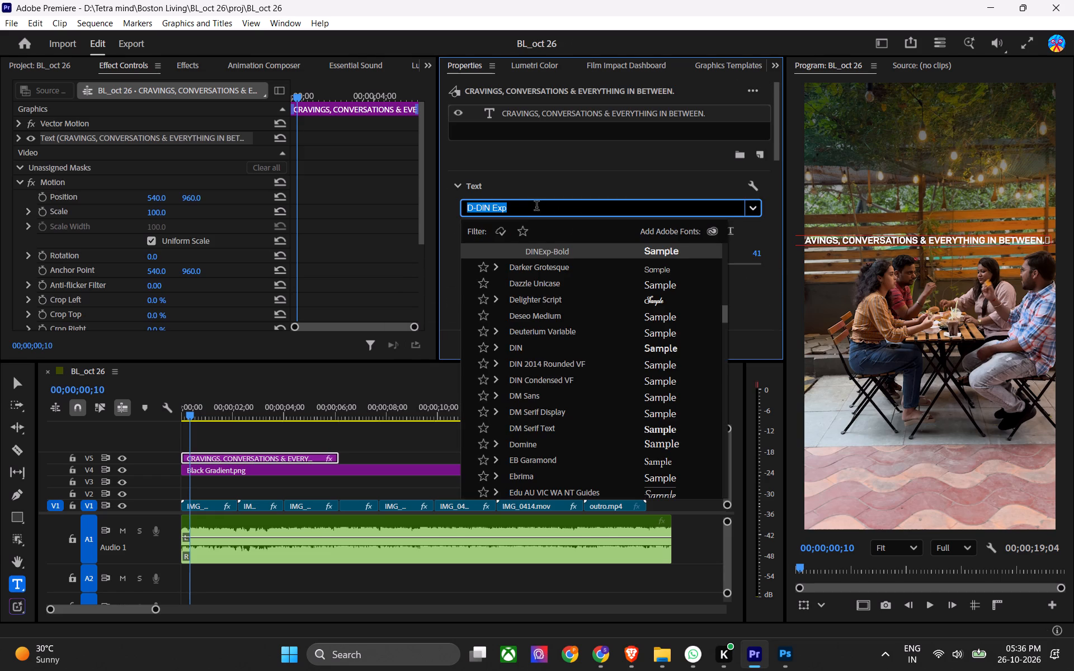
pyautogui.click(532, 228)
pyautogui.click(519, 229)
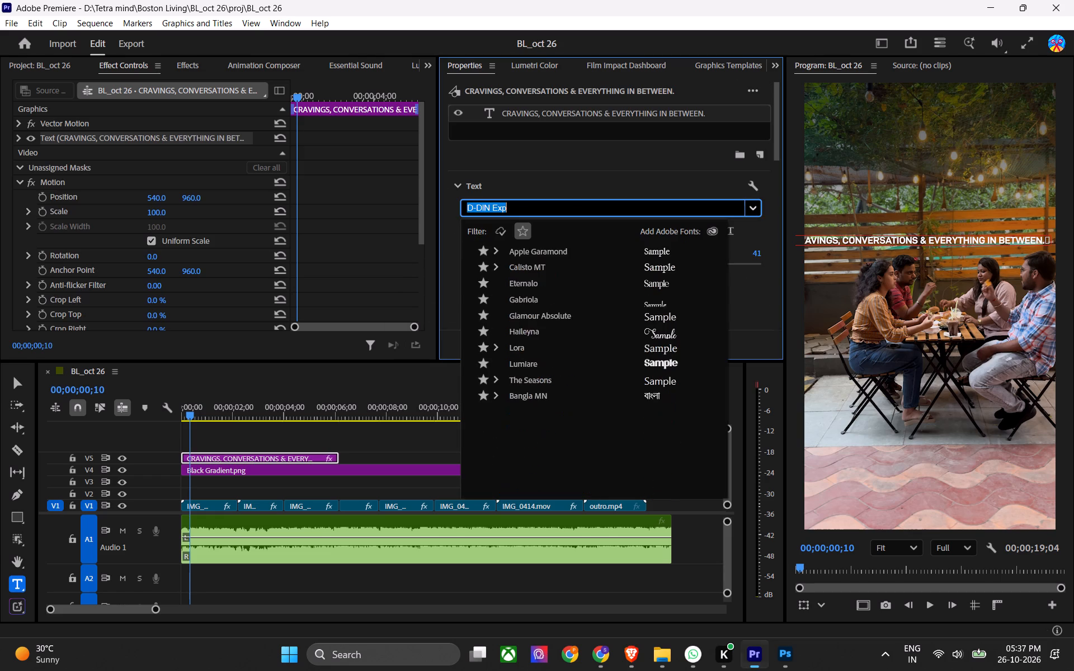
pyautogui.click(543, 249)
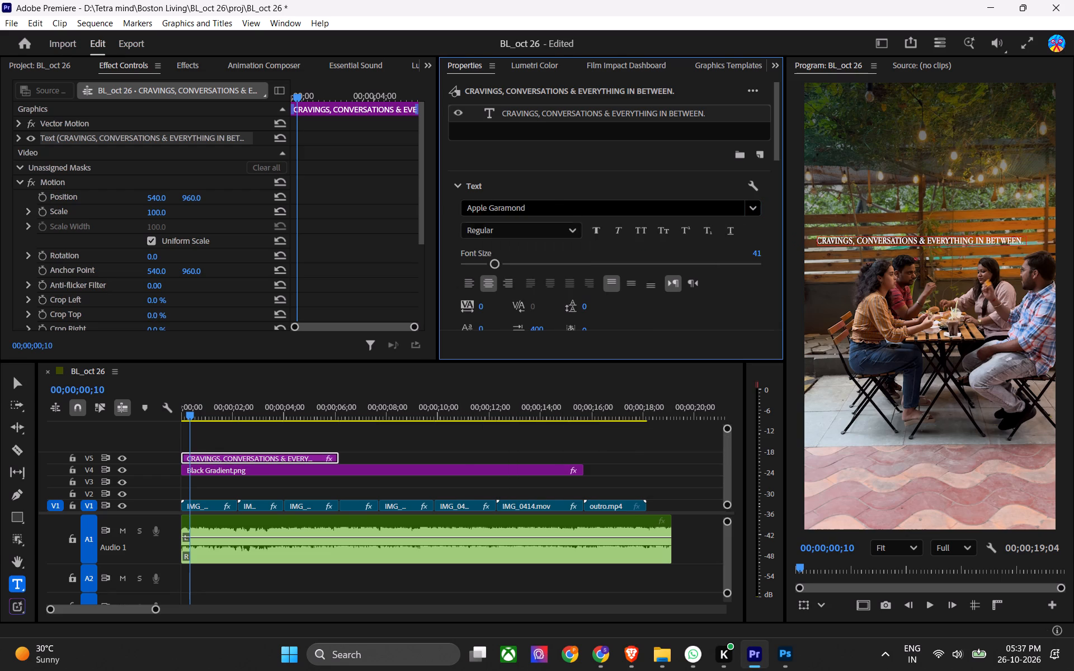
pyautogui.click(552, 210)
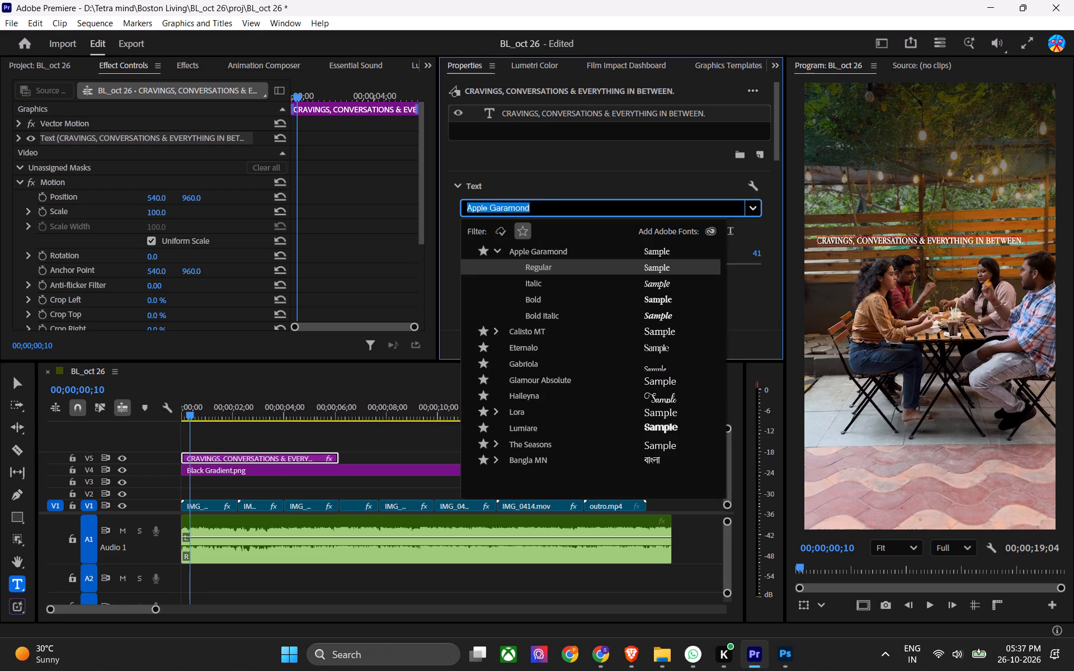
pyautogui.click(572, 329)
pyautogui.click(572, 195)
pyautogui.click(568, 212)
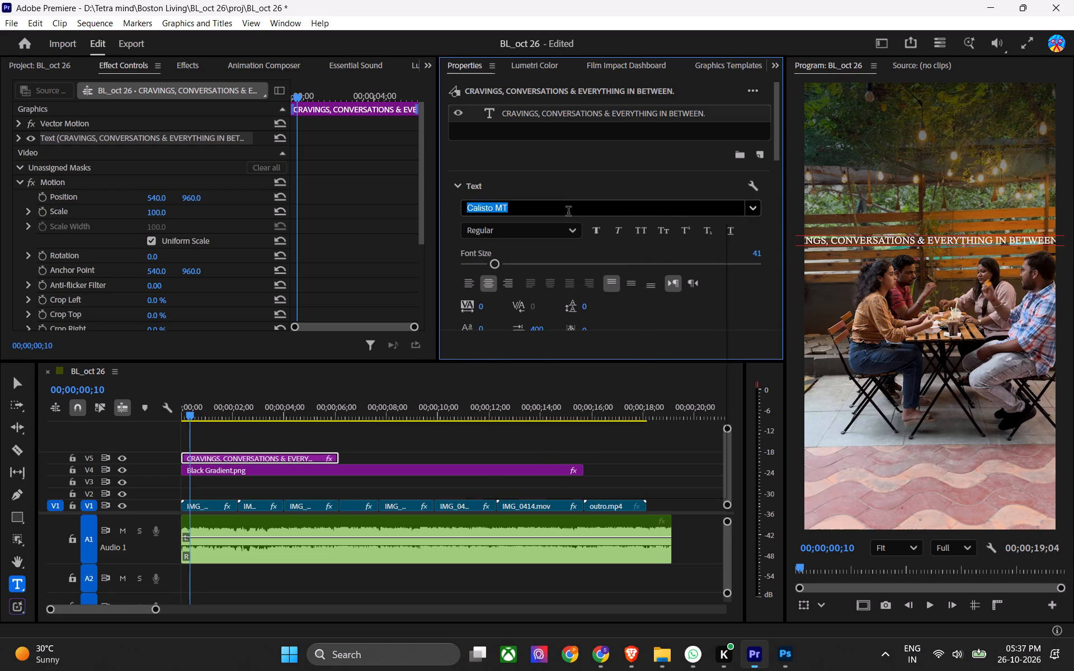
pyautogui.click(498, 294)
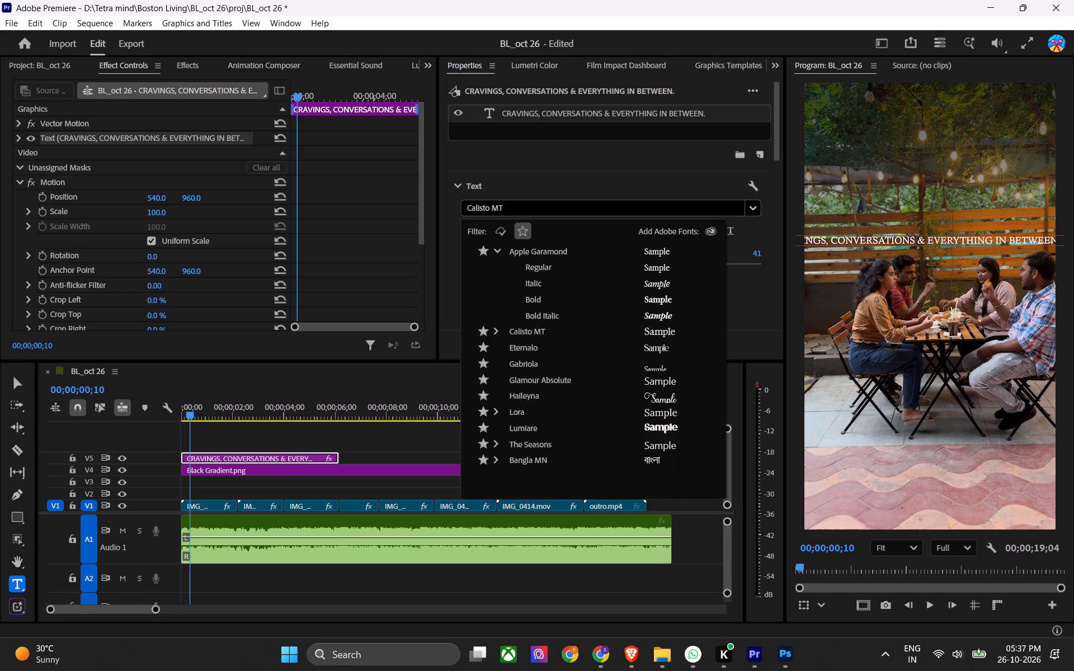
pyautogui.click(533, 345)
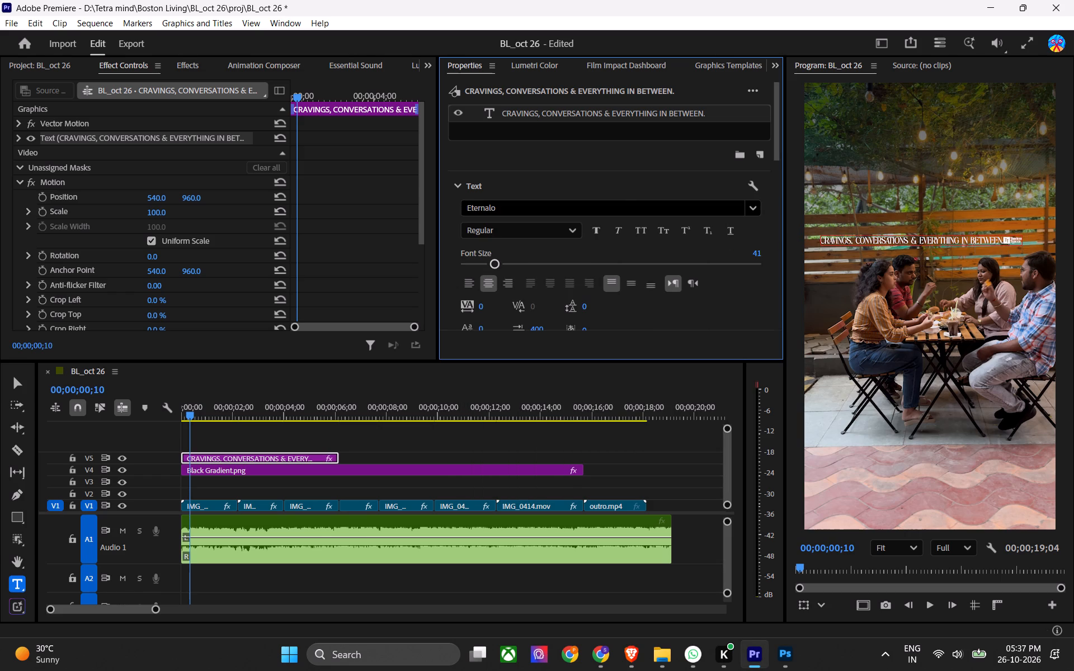
# Remove the full stop at the end of the title text after "BETWEEN".
pyautogui.click(1008, 239)
pyautogui.press('Right')
pyautogui.press('Right')
pyautogui.press('Right')
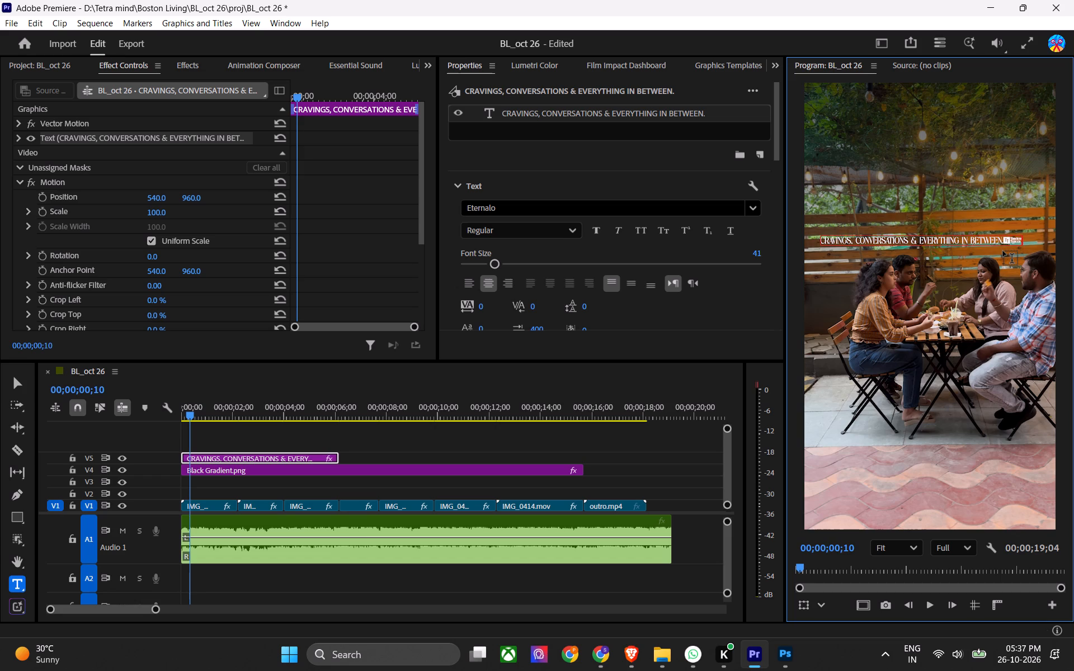
pyautogui.press('BackSpace')
pyautogui.press('BackSpace')
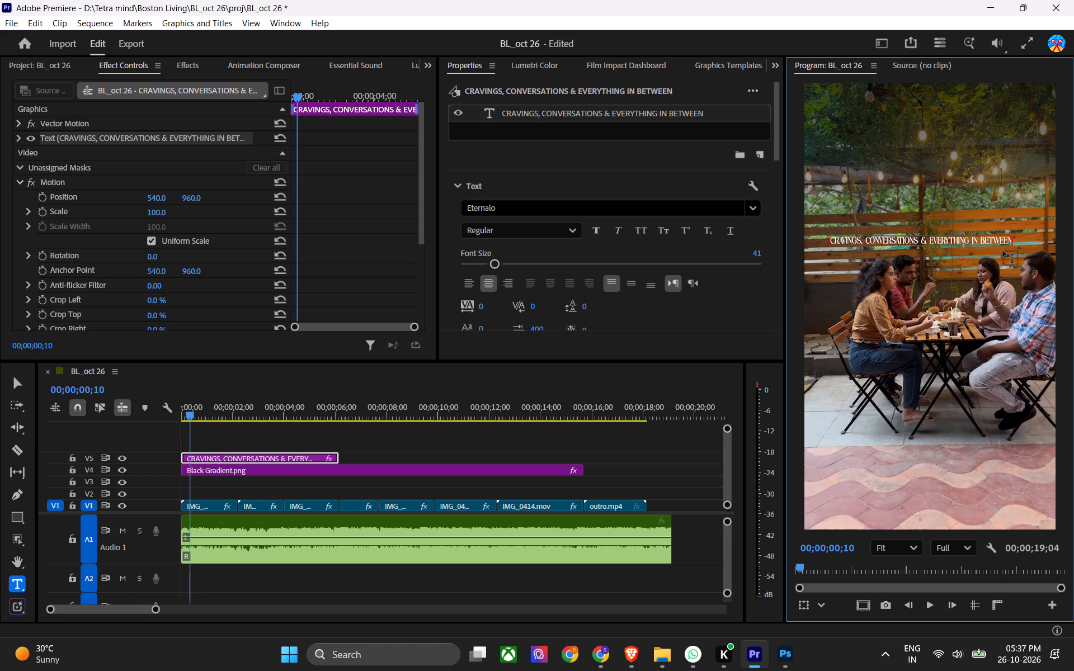
# Set the title text's font to Gabriola and inspect the lettering up close in the preview.
pyautogui.click(644, 136)
pyautogui.click(633, 176)
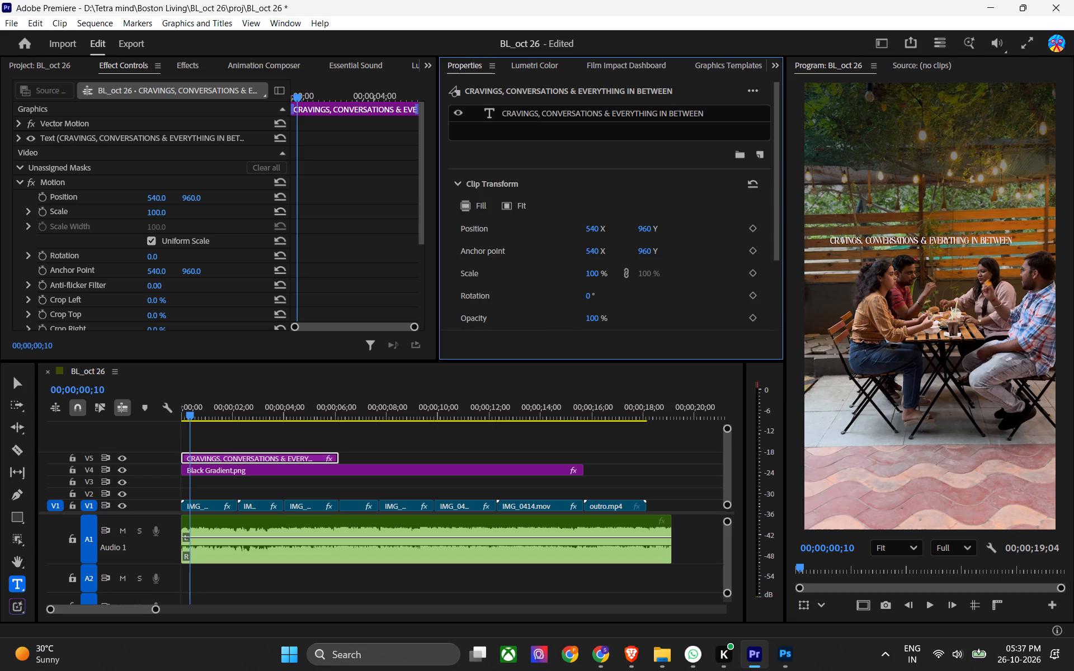
pyautogui.click(583, 114)
pyautogui.click(554, 211)
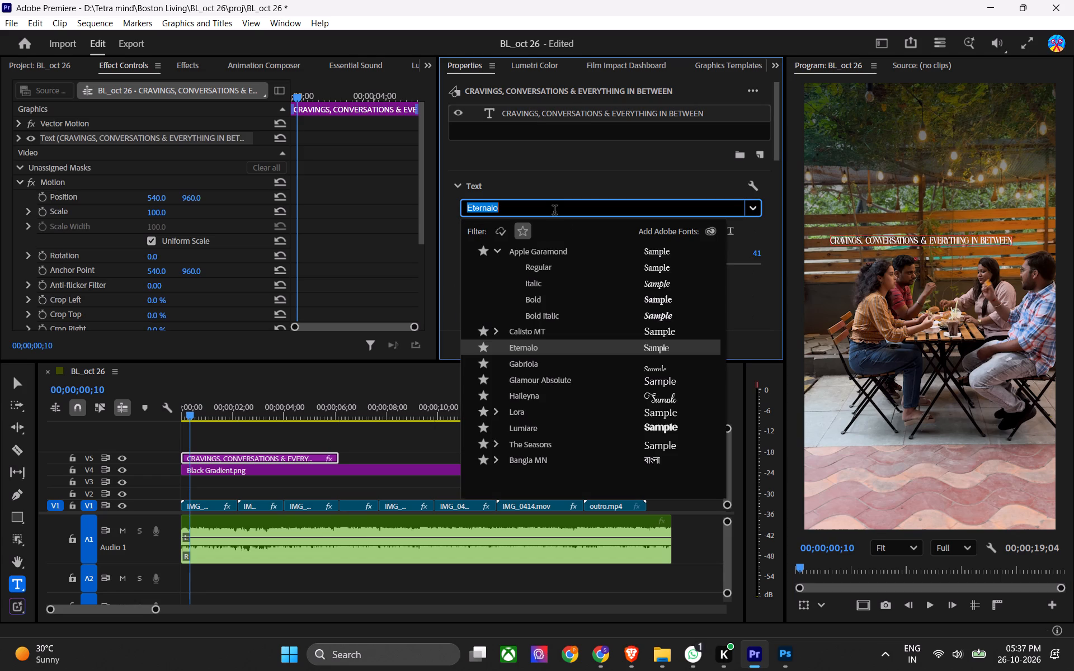
pyautogui.click(542, 364)
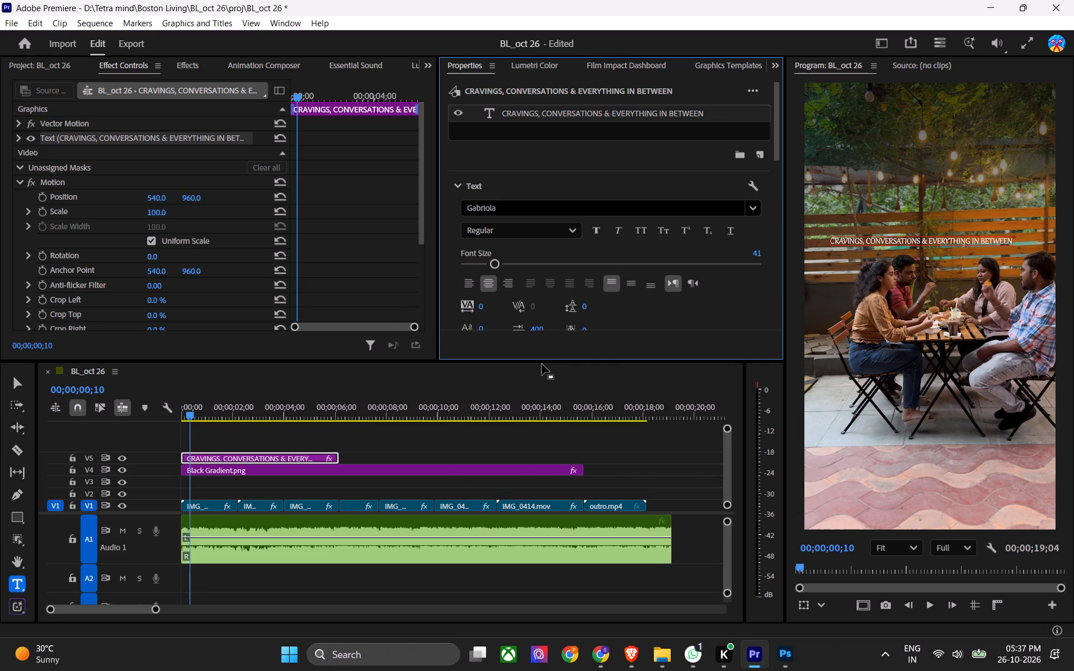
pyautogui.scroll(10, 848, 219)
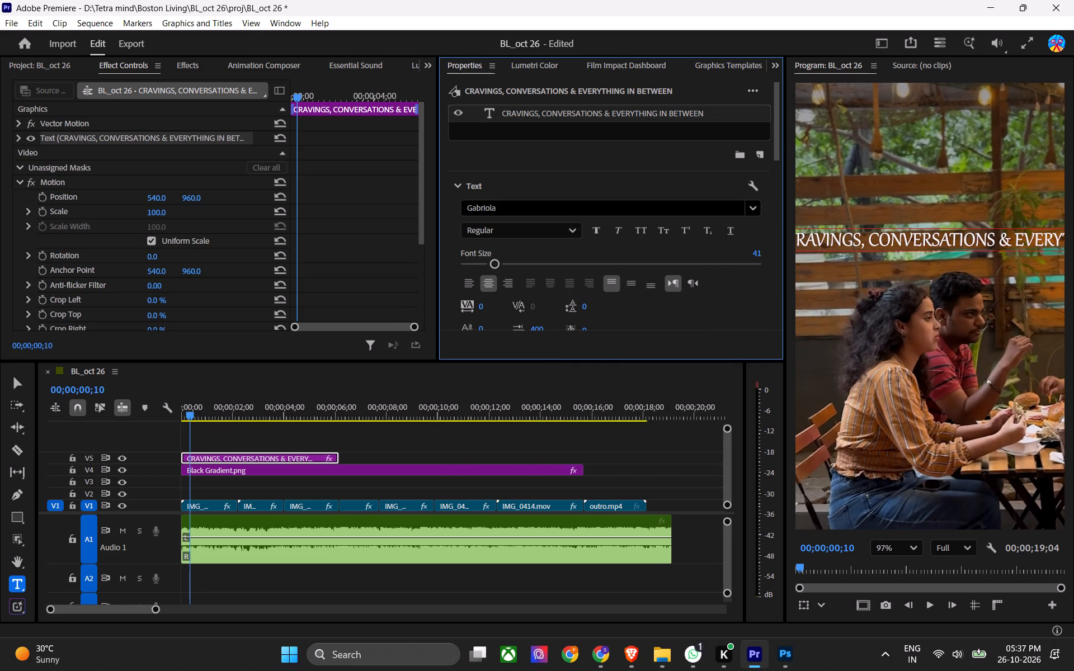
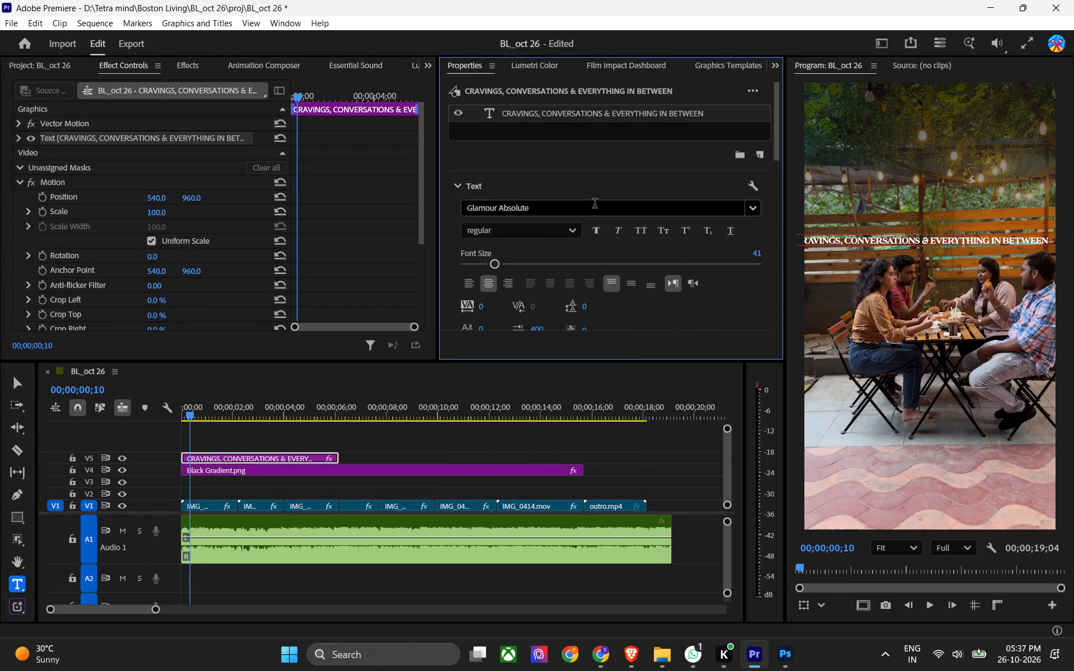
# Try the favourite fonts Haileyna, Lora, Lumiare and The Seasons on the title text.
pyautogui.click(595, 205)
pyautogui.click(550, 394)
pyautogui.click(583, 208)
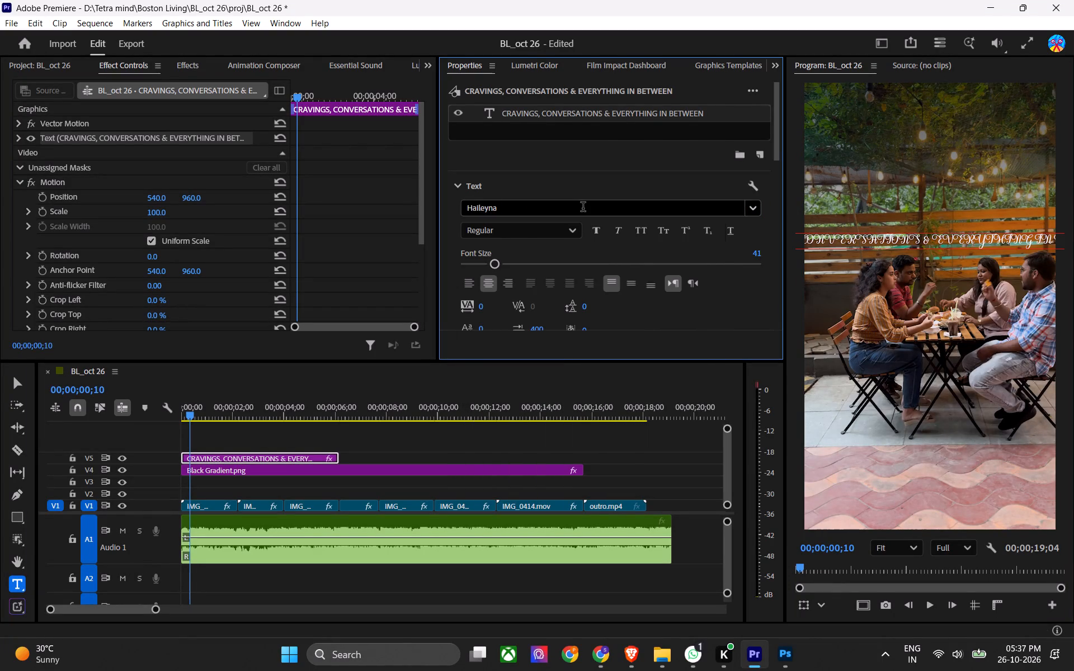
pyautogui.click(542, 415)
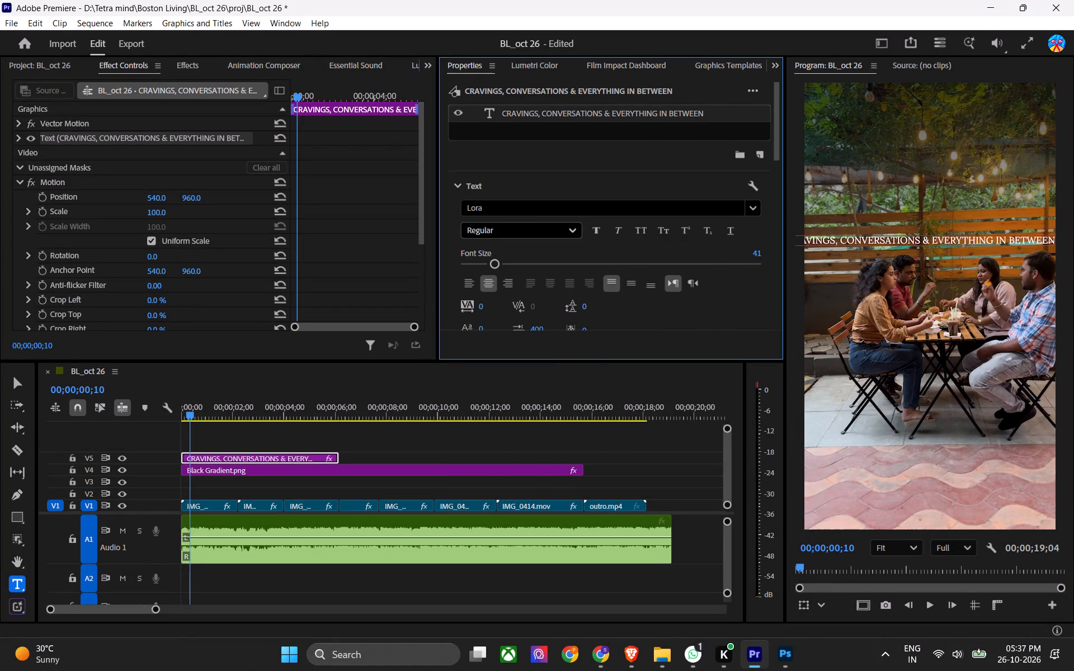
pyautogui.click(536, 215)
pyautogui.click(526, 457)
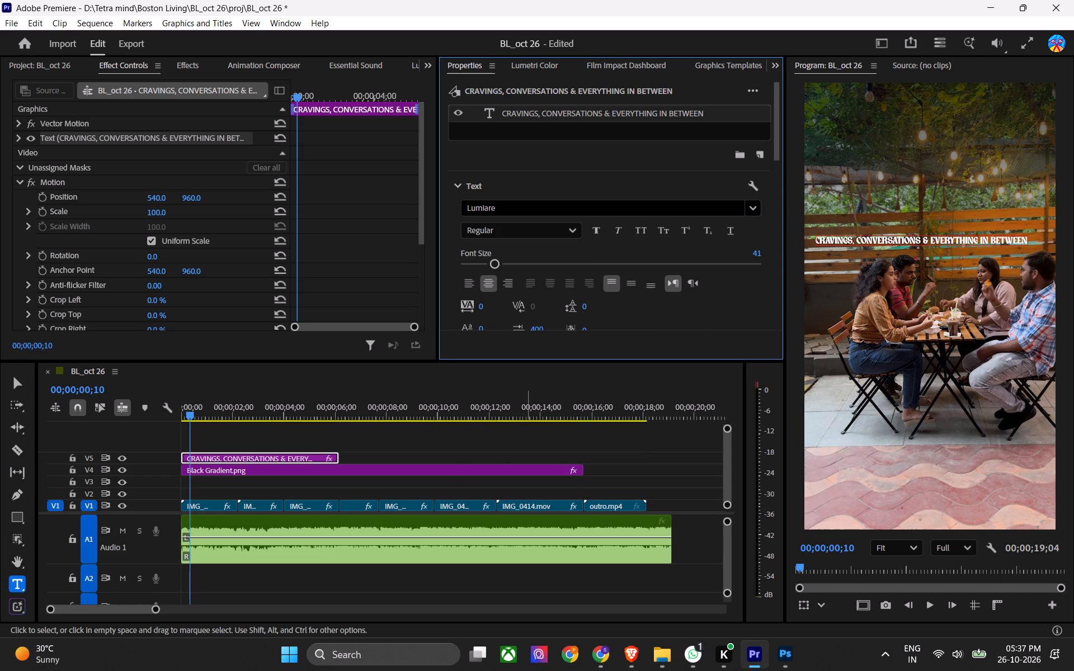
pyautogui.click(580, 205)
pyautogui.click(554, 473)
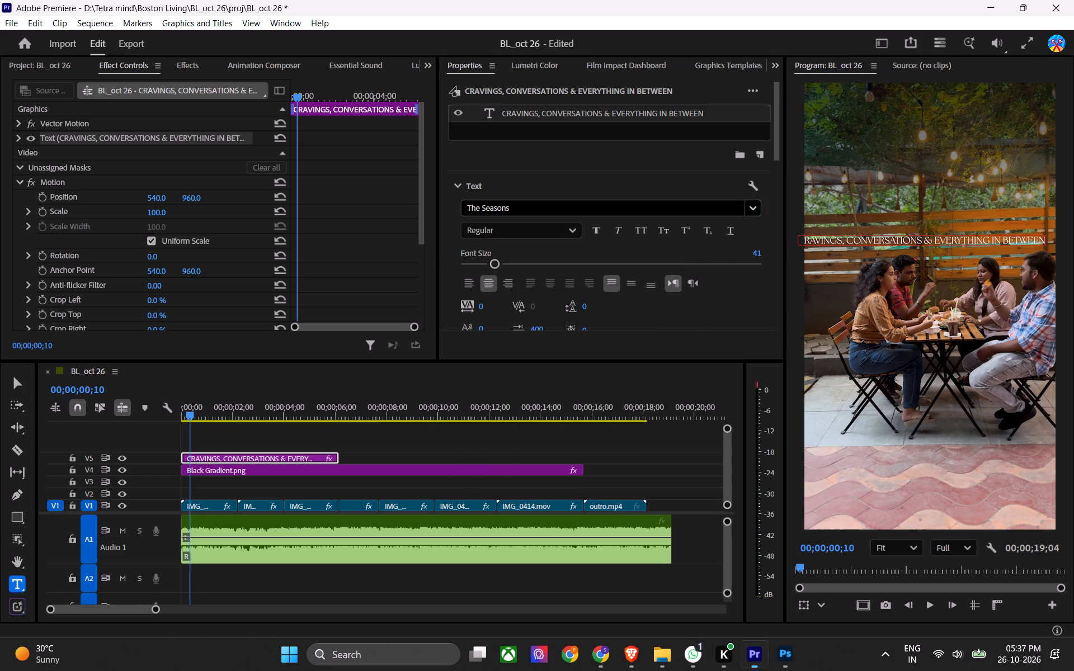
# Set the title text's font to Glamour Absolute.
pyautogui.click(561, 209)
pyautogui.scroll(13, 538, 363)
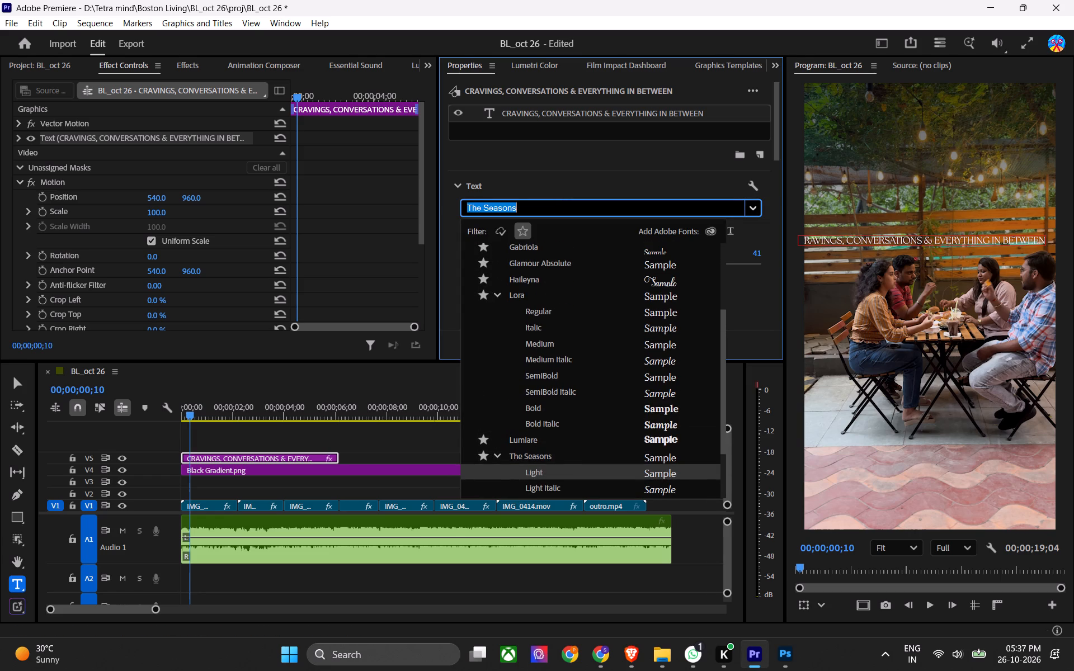
pyautogui.click(545, 264)
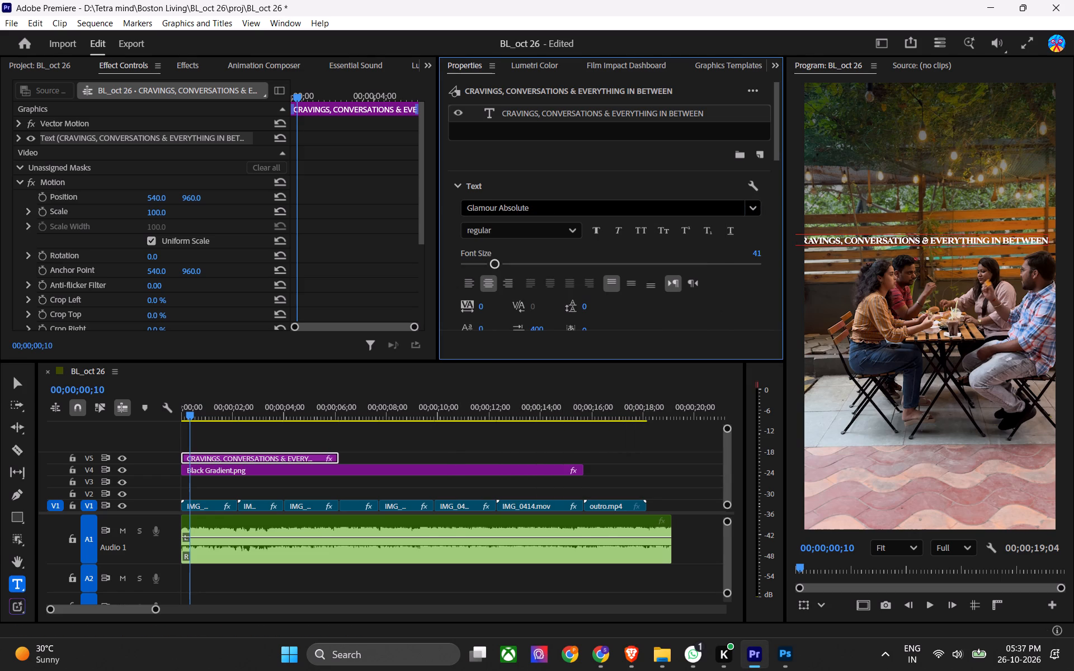
# Break the title after the ampersand so "EVERYTHING IN BETWEEN" sits on a second line, and save the project.
pyautogui.click(929, 238)
pyautogui.press('Right')
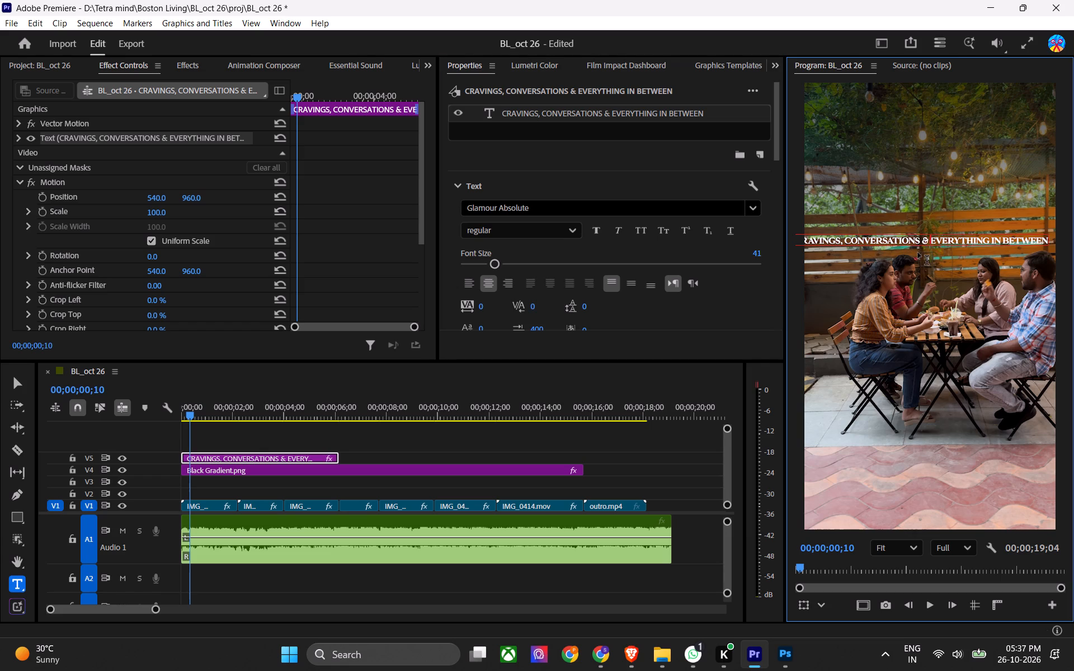
pyautogui.press('BackSpace')
pyautogui.press('Return')
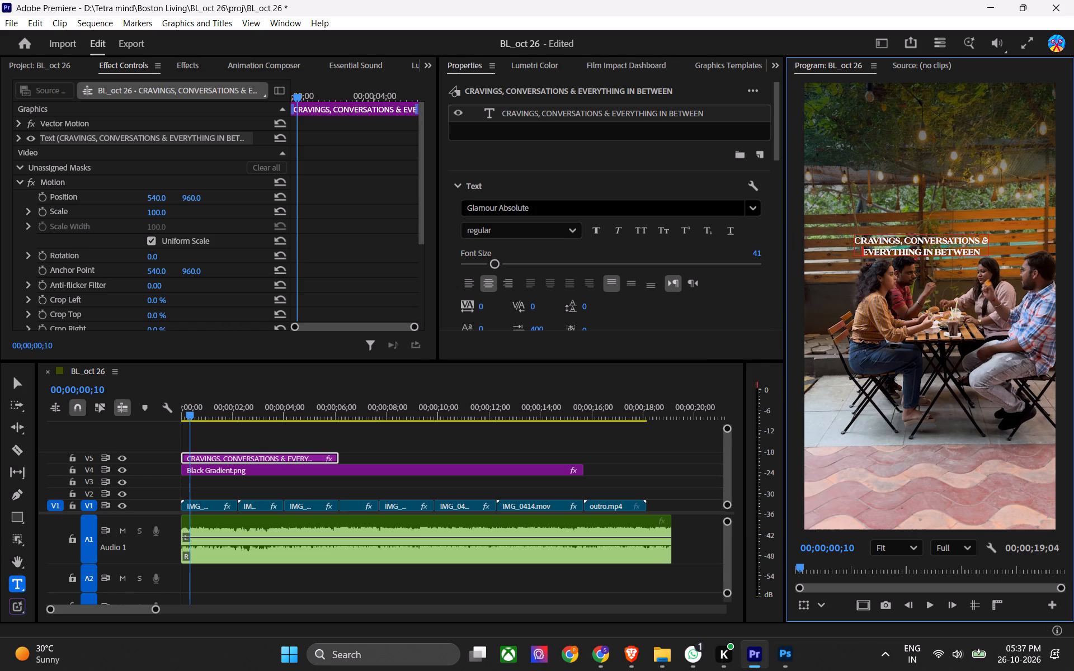
pyautogui.click(622, 131)
pyautogui.click(613, 148)
pyautogui.hotkey('ctrl', 's')
pyautogui.hotkey('ctrl', 's')
pyautogui.hotkey('ctrl', 's')
pyautogui.hotkey('ctrl', 's')
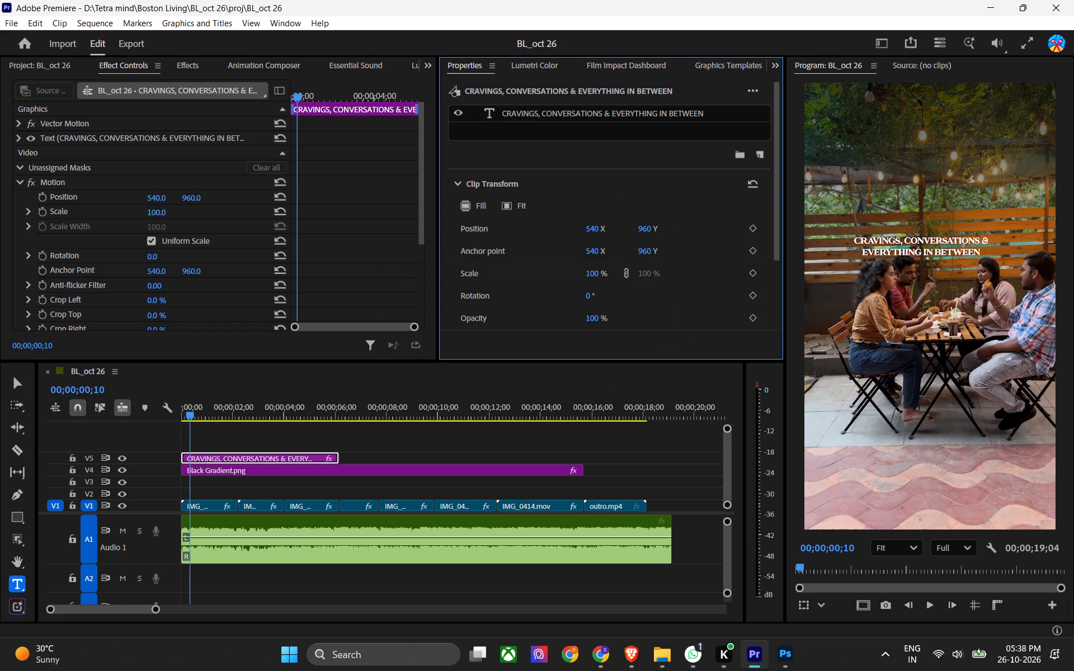
# Raise the whole title clip by setting its vertical position to 578.
pyautogui.moveTo(645, 228); pyautogui.dragTo(378, 224)
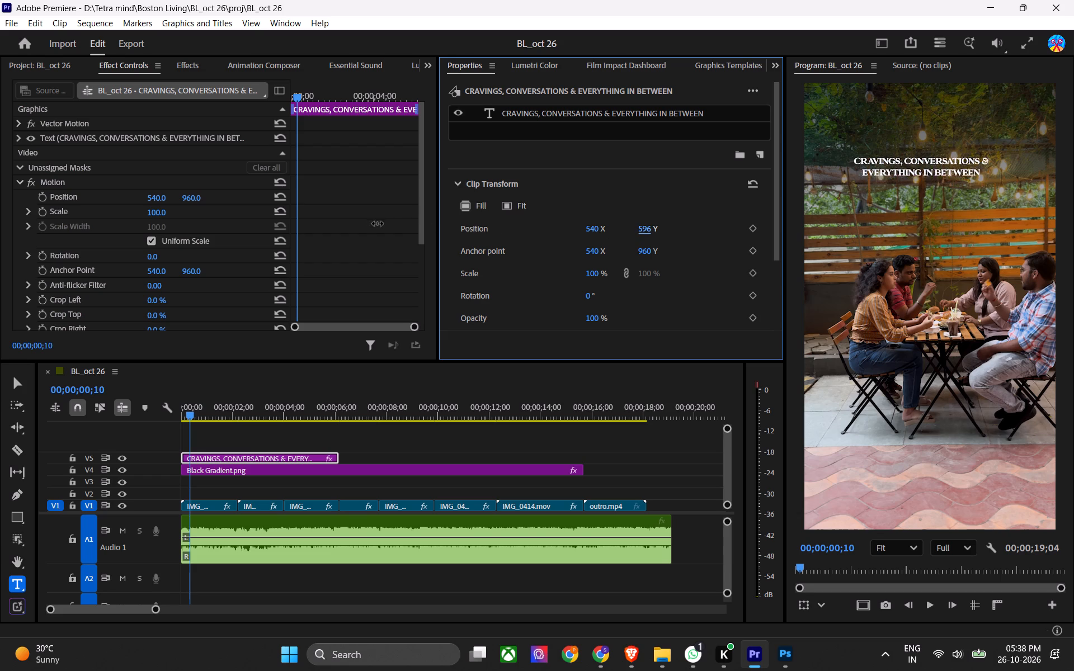
pyautogui.moveTo(378, 224); pyautogui.dragTo(374, 224)
# Set the title text's font size to 50, save the project and check the full-screen preview.
pyautogui.click(649, 111)
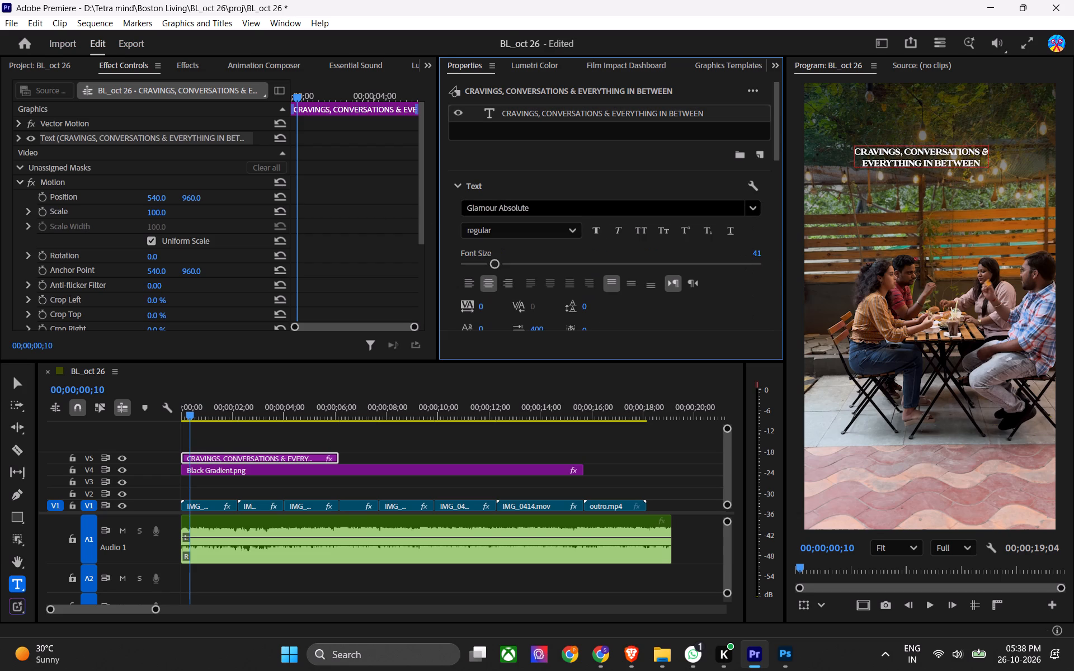
pyautogui.click(762, 252)
pyautogui.click(751, 253)
pyautogui.press('5')
pyautogui.press('Return')
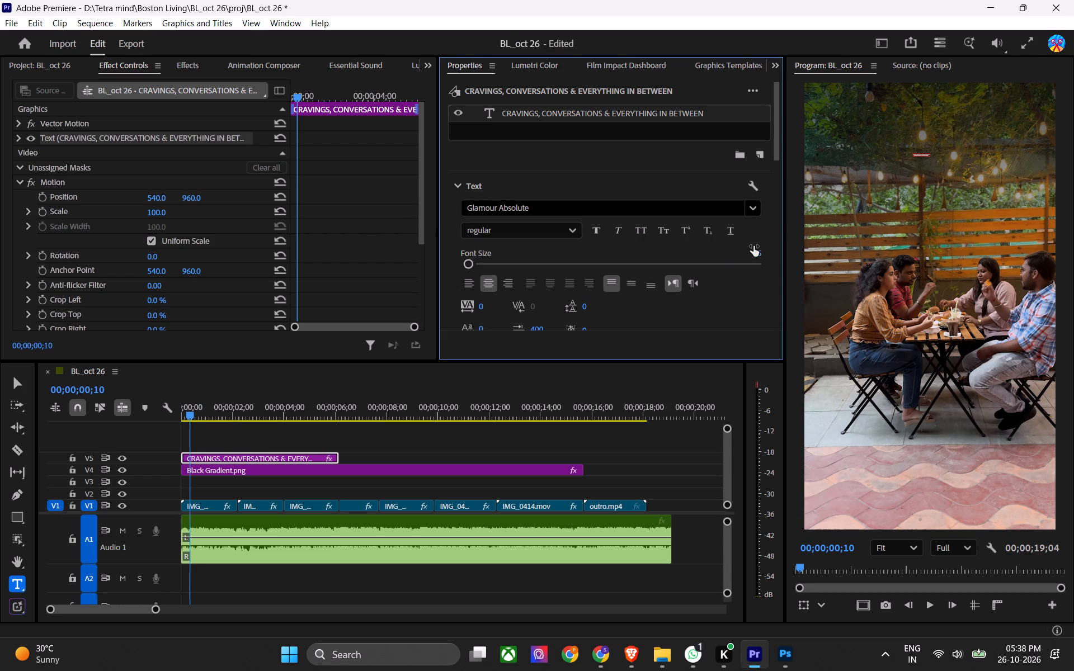
pyautogui.click(753, 246)
pyautogui.write('50')
pyautogui.press('Return')
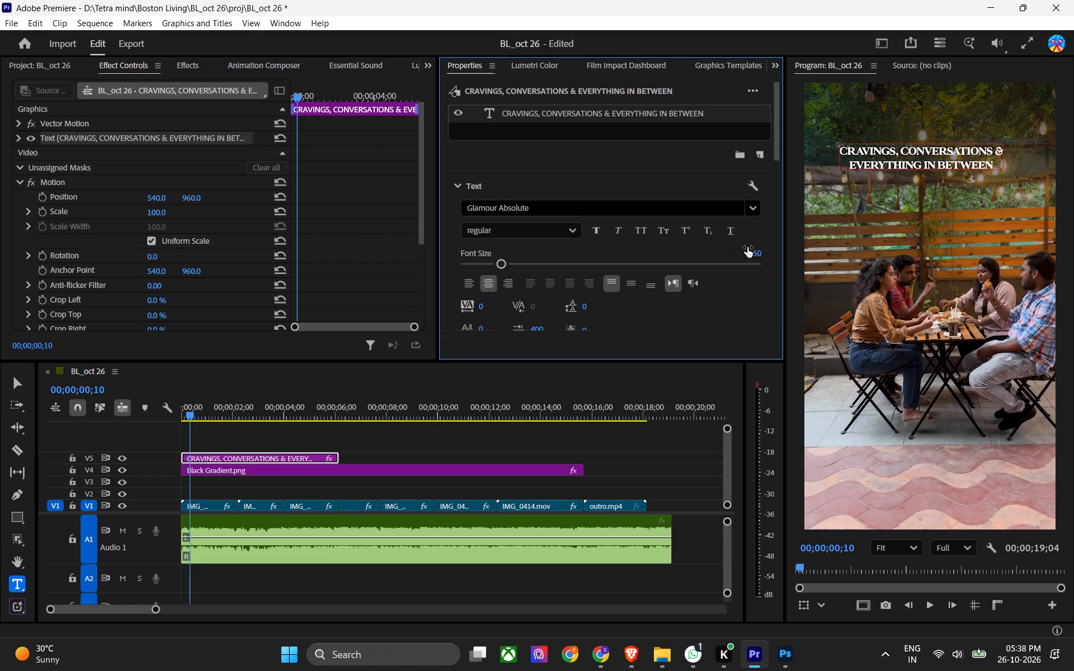
pyautogui.click(665, 129)
pyautogui.keyDown('ctrl'); pyautogui.click(654, 176); pyautogui.keyUp('ctrl')
pyautogui.hotkey('ctrl', 's')
pyautogui.hotkey('ctrl', 's')
pyautogui.hotkey('ctrl', '`')
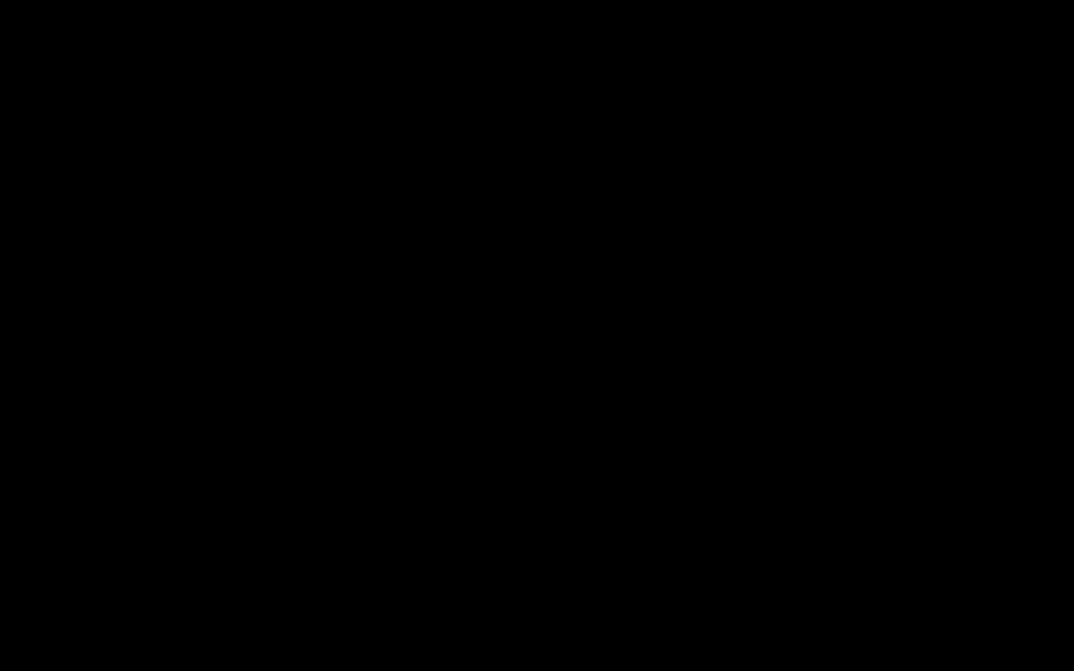
pyautogui.press('Escape')
pyautogui.hotkey('ctrl', 's')
# Centre the title text horizontally in the frame and save the project.
pyautogui.click(669, 107)
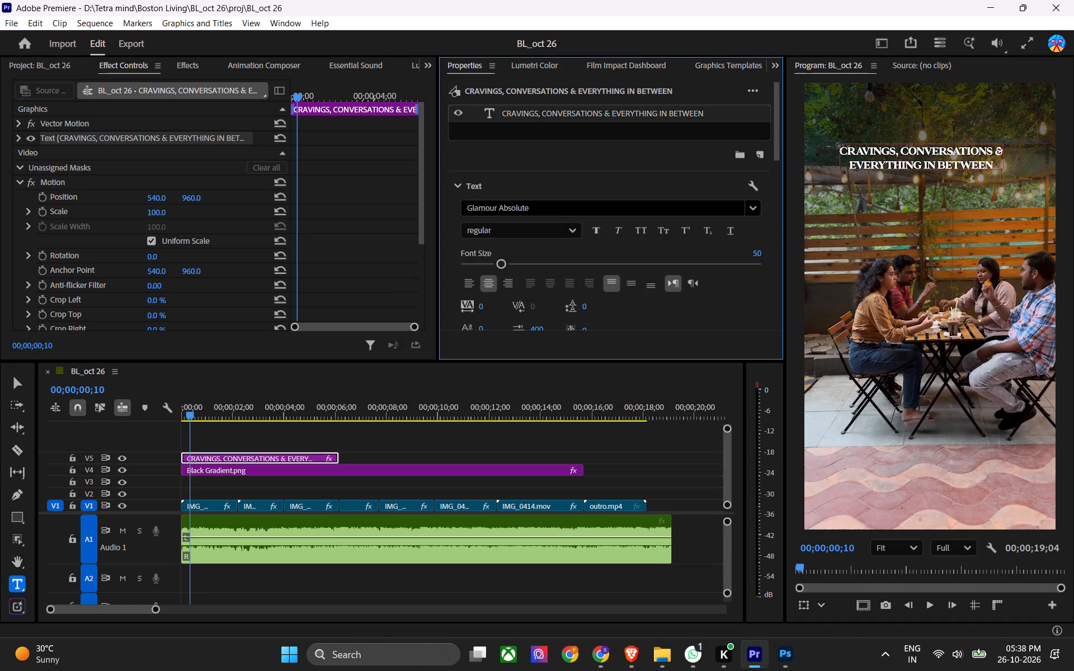
pyautogui.scroll(-3, 667, 159)
pyautogui.tripleClick(615, 256)
pyautogui.click(615, 256)
pyautogui.hotkey('ctrl', 's')
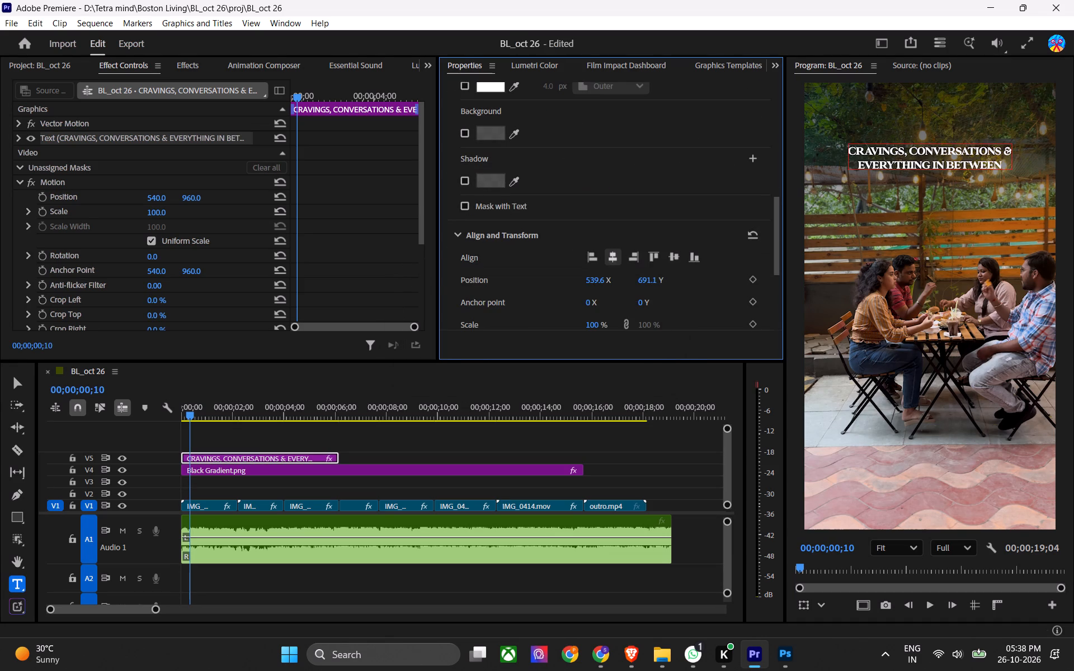
pyautogui.scroll(8, 666, 200)
pyautogui.click(635, 135)
pyautogui.click(624, 161)
pyautogui.hotkey('ctrl', 's')
pyautogui.click(635, 117)
pyautogui.click(630, 128)
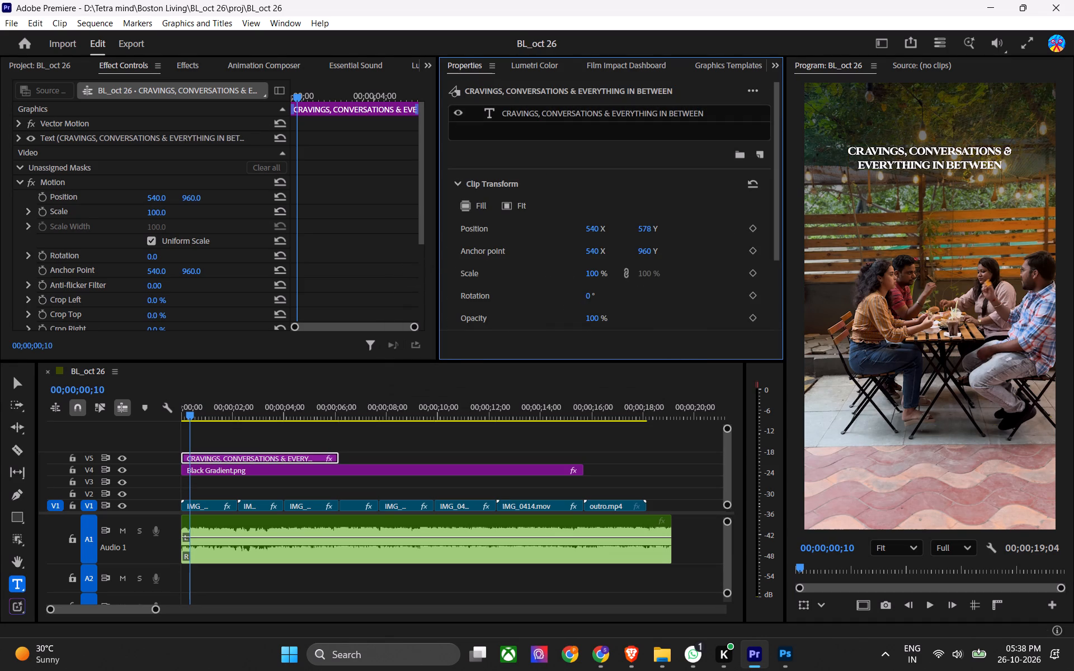
pyautogui.hotkey('ctrl', 's')
pyautogui.hotkey('ctrl', 's')
# Search the effects for "text a", apply the Text Animator transition to the start of the title clip, and play it back.
pyautogui.click(178, 59)
pyautogui.click(79, 78)
pyautogui.click(74, 87)
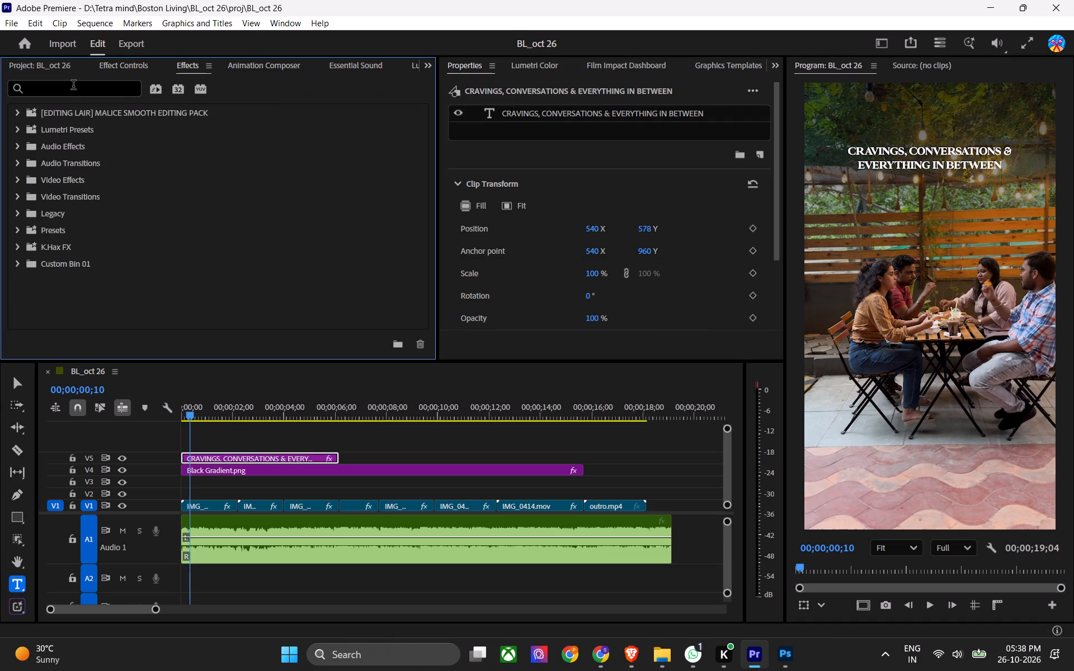
pyautogui.write('fext')
pyautogui.hotkey('ctrl', 'a')
pyautogui.write('text a')
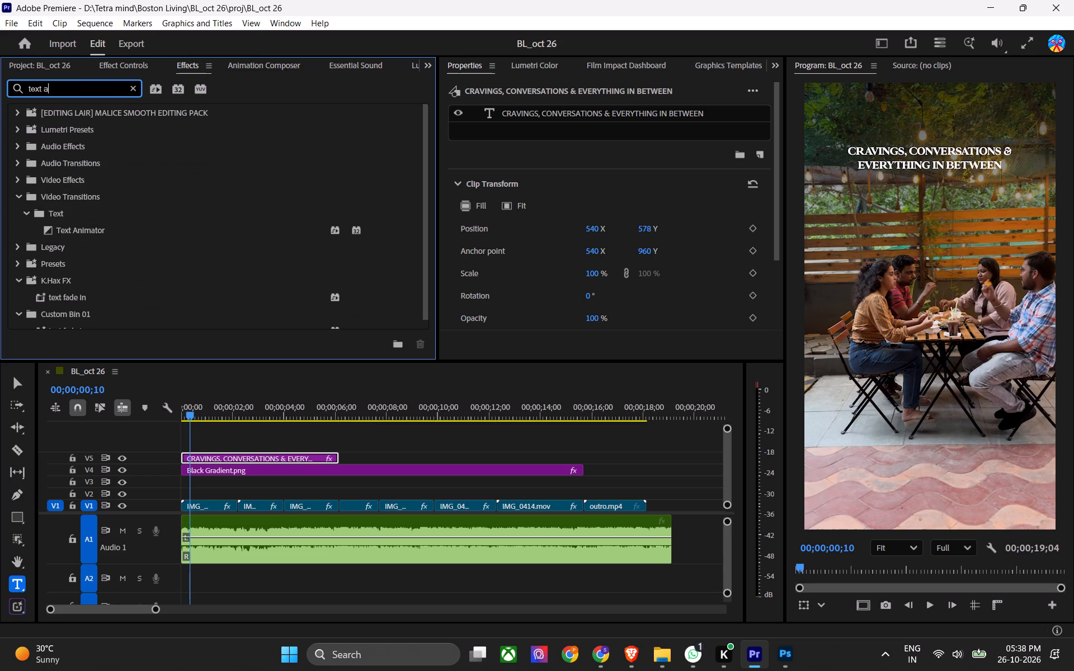
pyautogui.moveTo(92, 233); pyautogui.dragTo(189, 462)
pyautogui.moveTo(197, 408); pyautogui.dragTo(168, 409)
pyautogui.press('space')
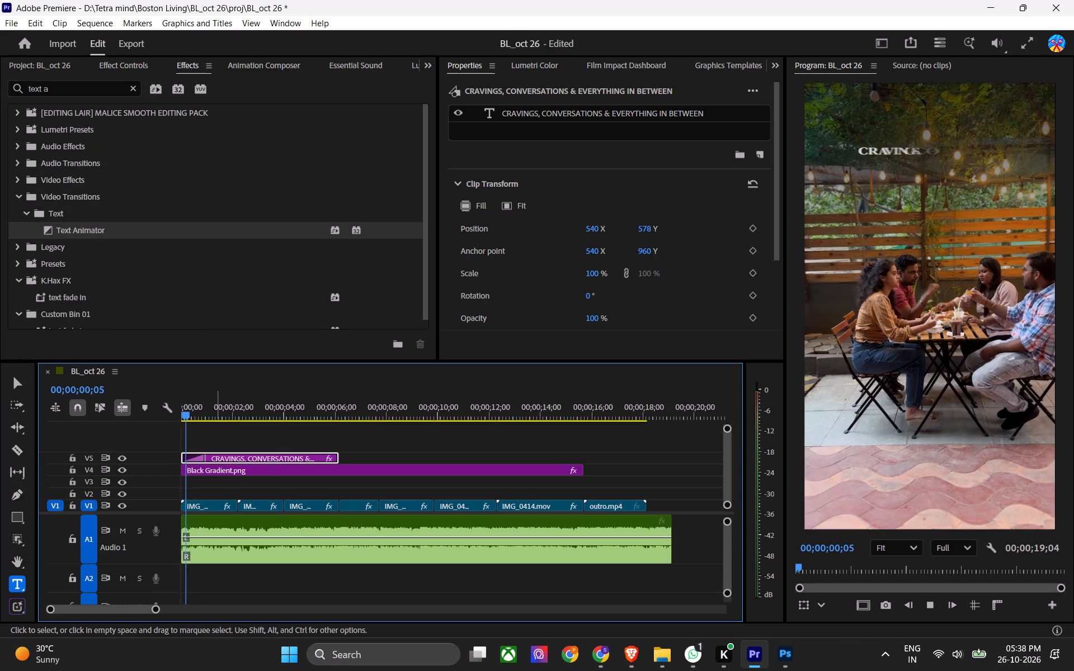
pyautogui.press('space')
# Lengthen the title's Text Animator transition to a duration of 00;00;01;23 and return the playhead to the start.
pyautogui.keyDown('alt'); pyautogui.scroll(8, 182, 484); pyautogui.keyUp('alt')
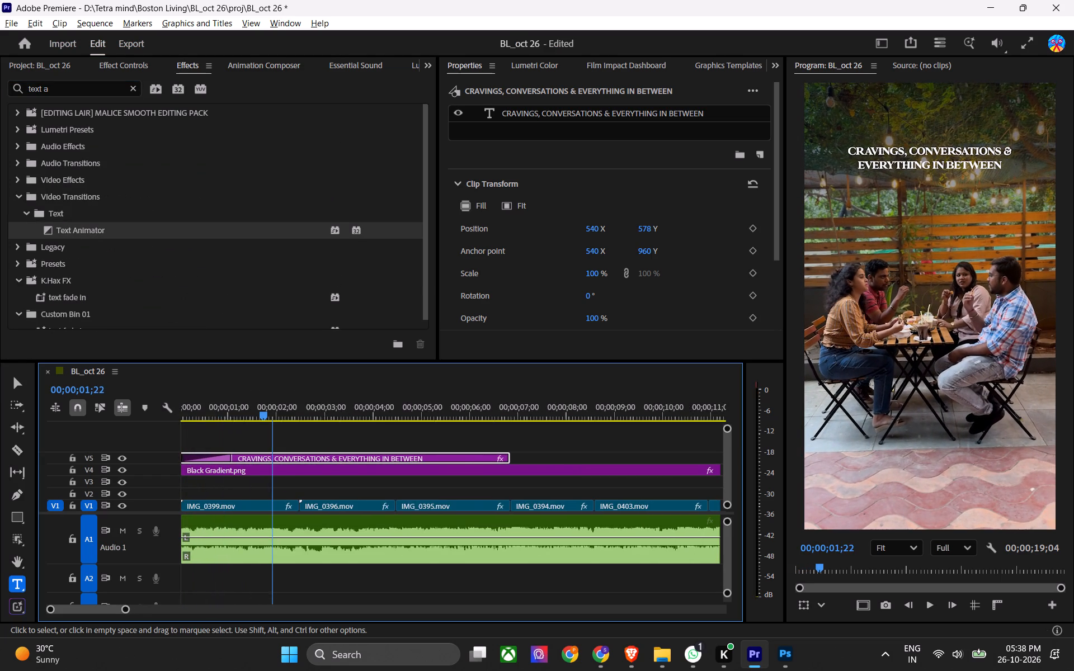
pyautogui.keyDown('alt'); pyautogui.scroll(4, 206, 487); pyautogui.keyUp('alt')
pyautogui.hotkey('ctrl', 's')
pyautogui.moveTo(230, 455); pyautogui.dragTo(272, 460)
pyautogui.moveTo(227, 396); pyautogui.dragTo(126, 410)
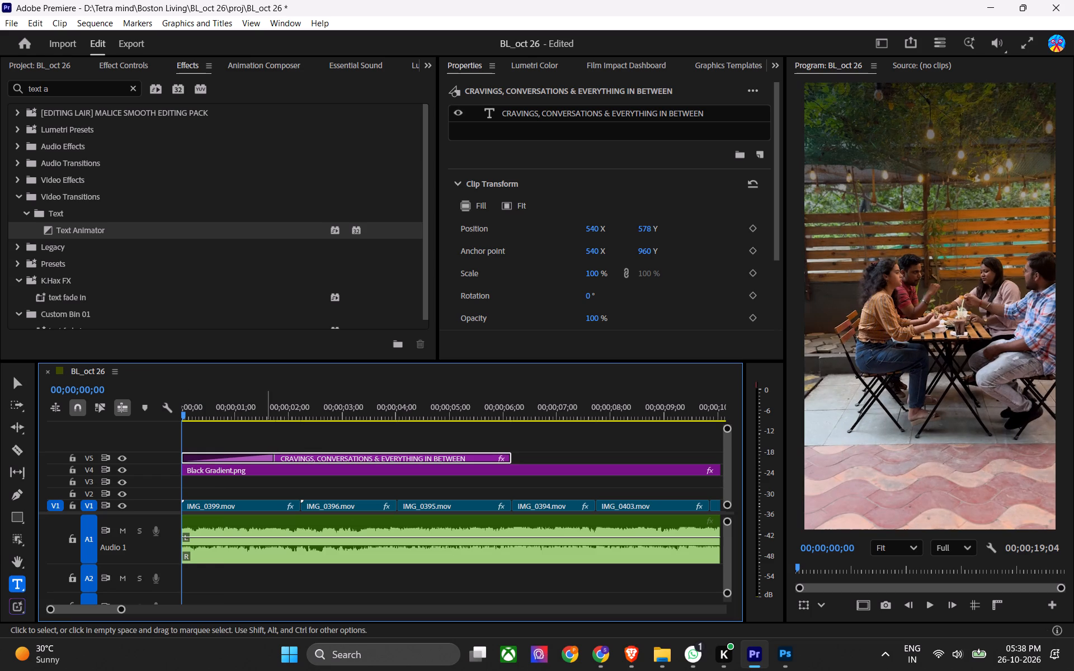
# Shift the Text Animator transition about a third of a second later, play the opening and save the project.
pyautogui.click(194, 457)
pyautogui.moveTo(190, 459); pyautogui.dragTo(210, 464)
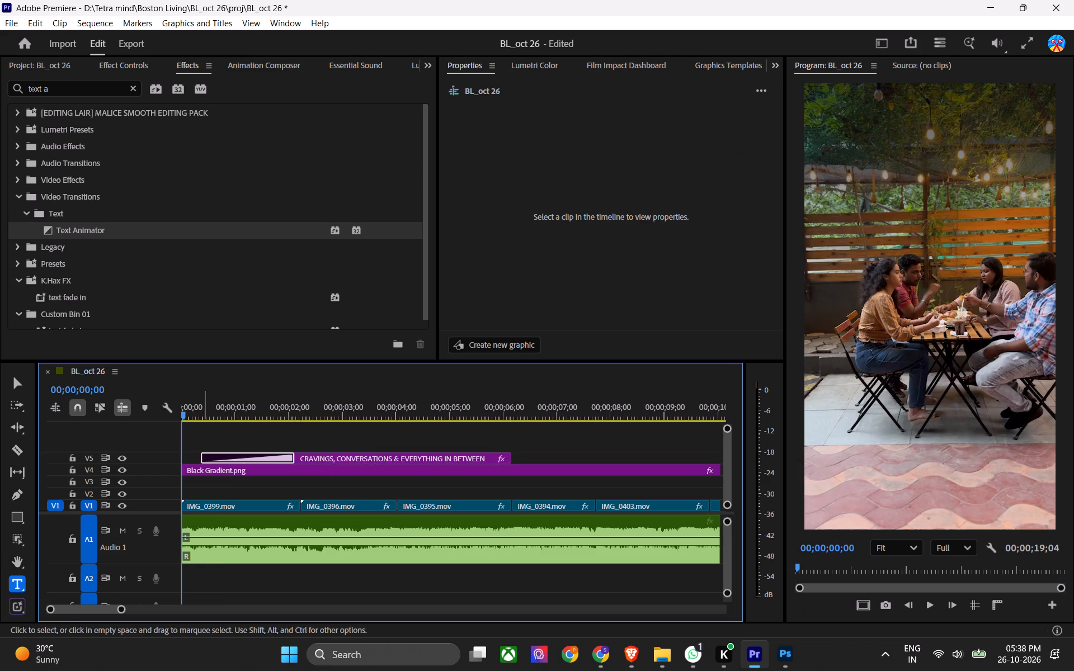
pyautogui.moveTo(189, 407); pyautogui.dragTo(182, 407)
pyautogui.press('space')
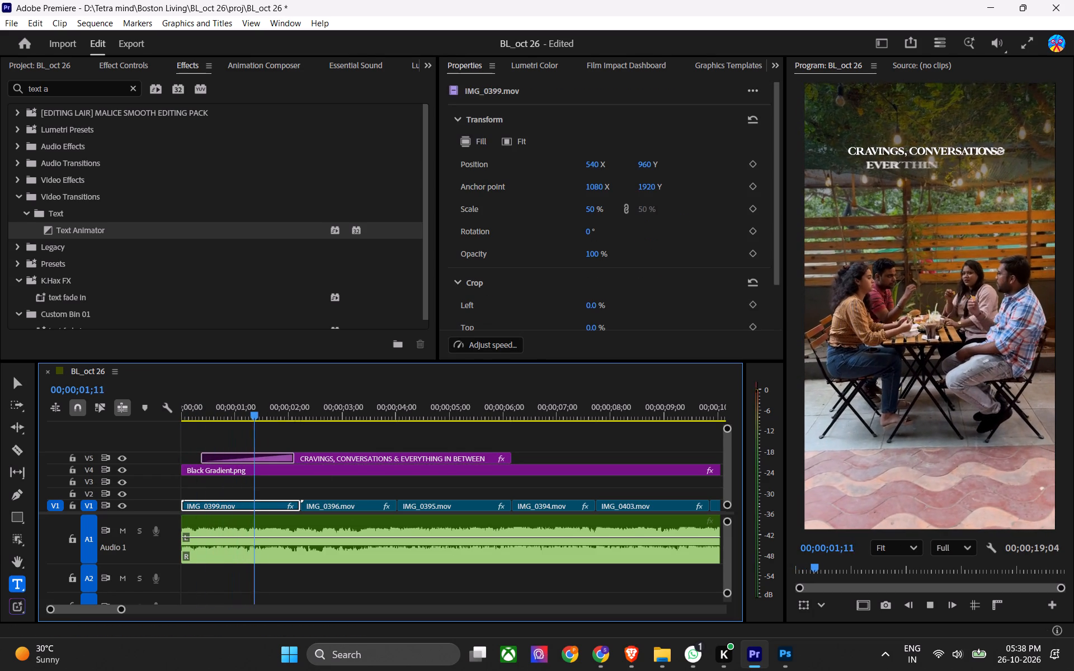
pyautogui.keyDown('alt'); pyautogui.scroll(-4, 251, 446); pyautogui.keyUp('alt')
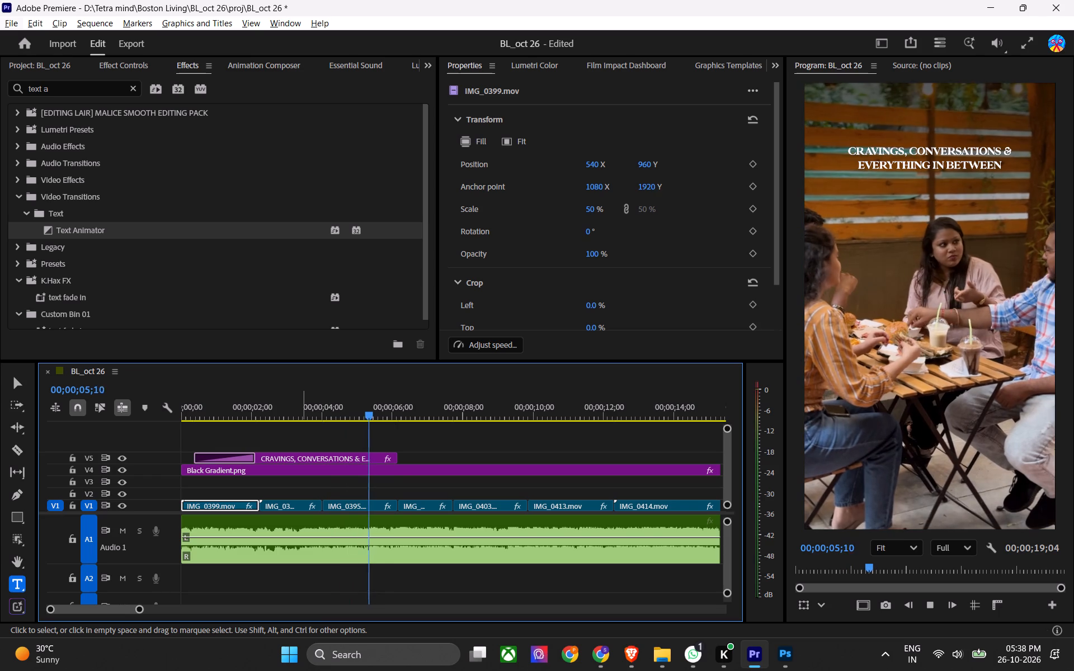
pyautogui.press('space')
pyautogui.moveTo(357, 395); pyautogui.dragTo(162, 445)
pyautogui.hotkey('ctrl', 's')
pyautogui.click(204, 414)
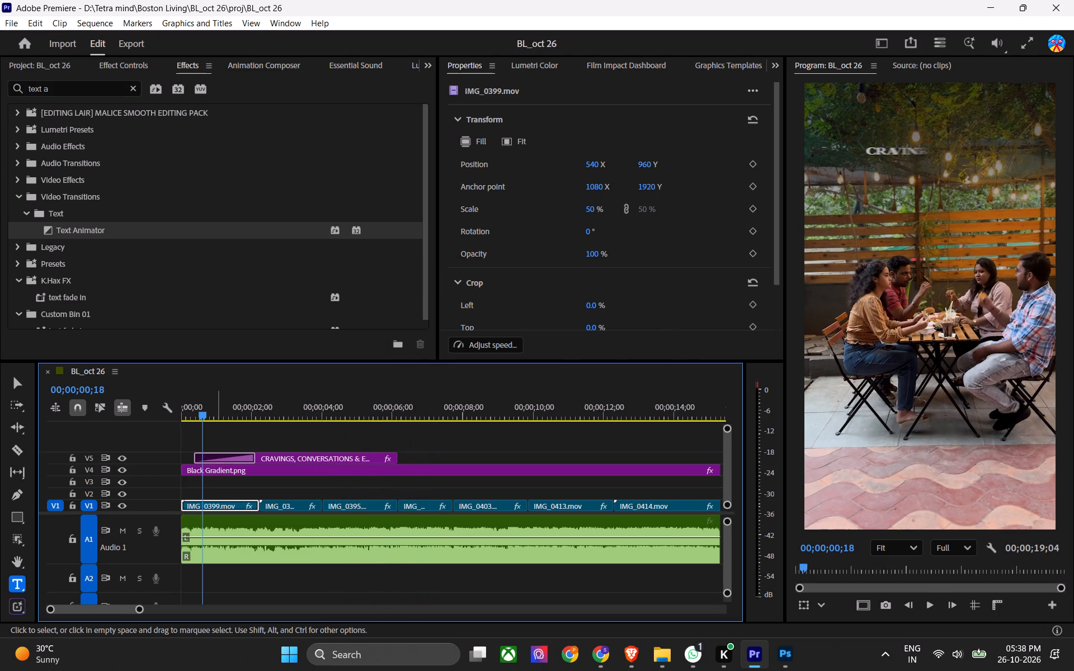
# Lower the system volume.
pyautogui.click(219, 459)
pyautogui.click(958, 653)
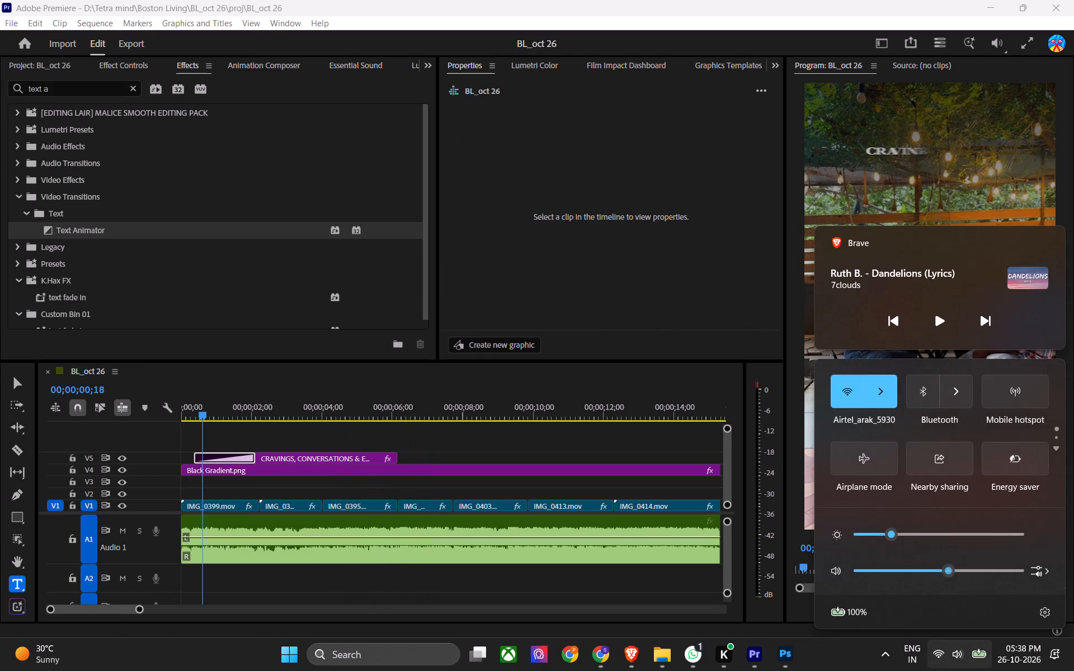
pyautogui.click(904, 571)
pyautogui.moveTo(954, 658); pyautogui.dragTo(948, 658)
pyautogui.click(842, 660)
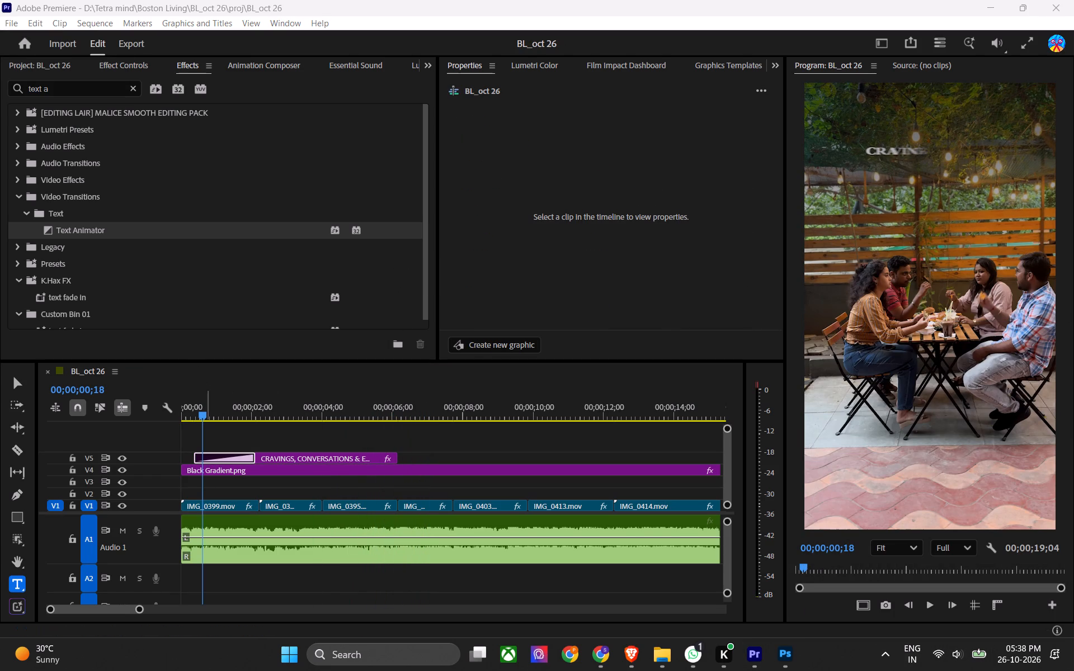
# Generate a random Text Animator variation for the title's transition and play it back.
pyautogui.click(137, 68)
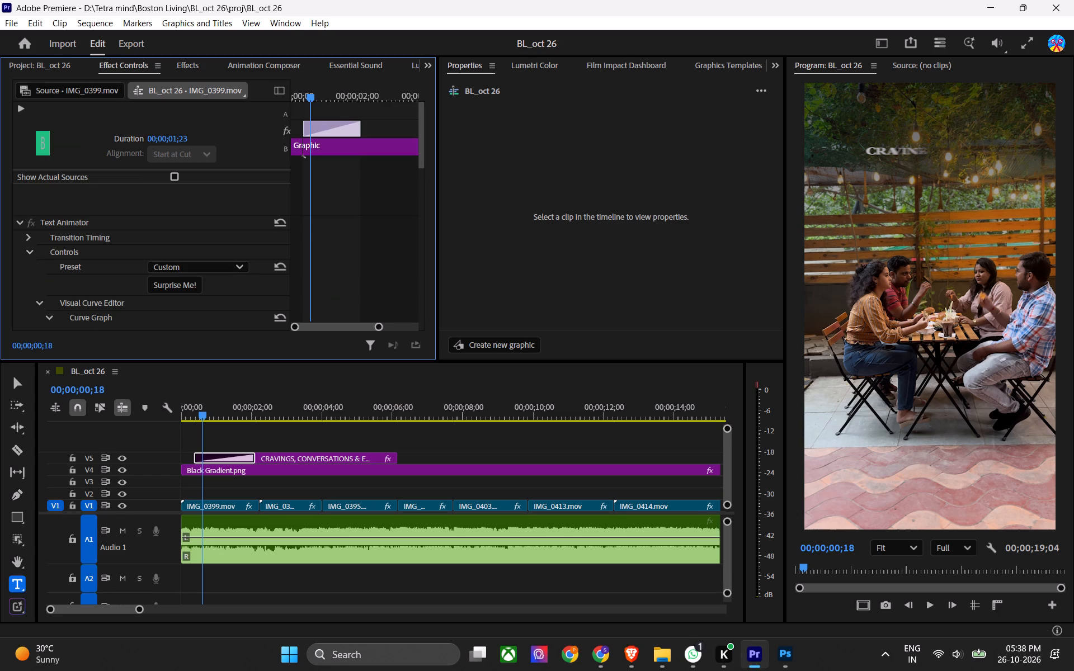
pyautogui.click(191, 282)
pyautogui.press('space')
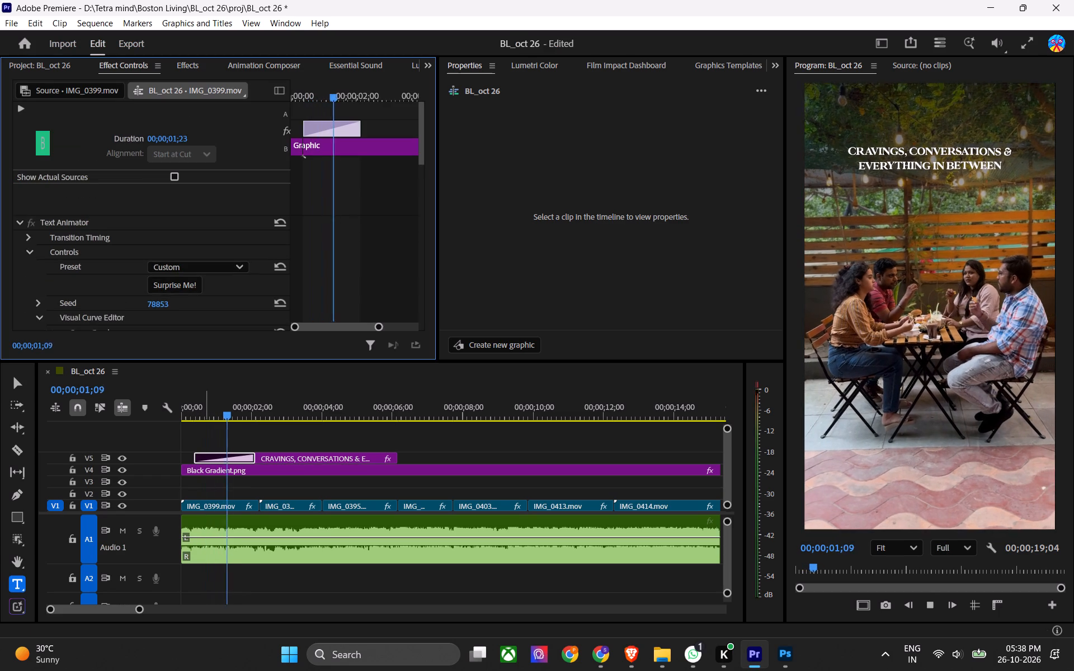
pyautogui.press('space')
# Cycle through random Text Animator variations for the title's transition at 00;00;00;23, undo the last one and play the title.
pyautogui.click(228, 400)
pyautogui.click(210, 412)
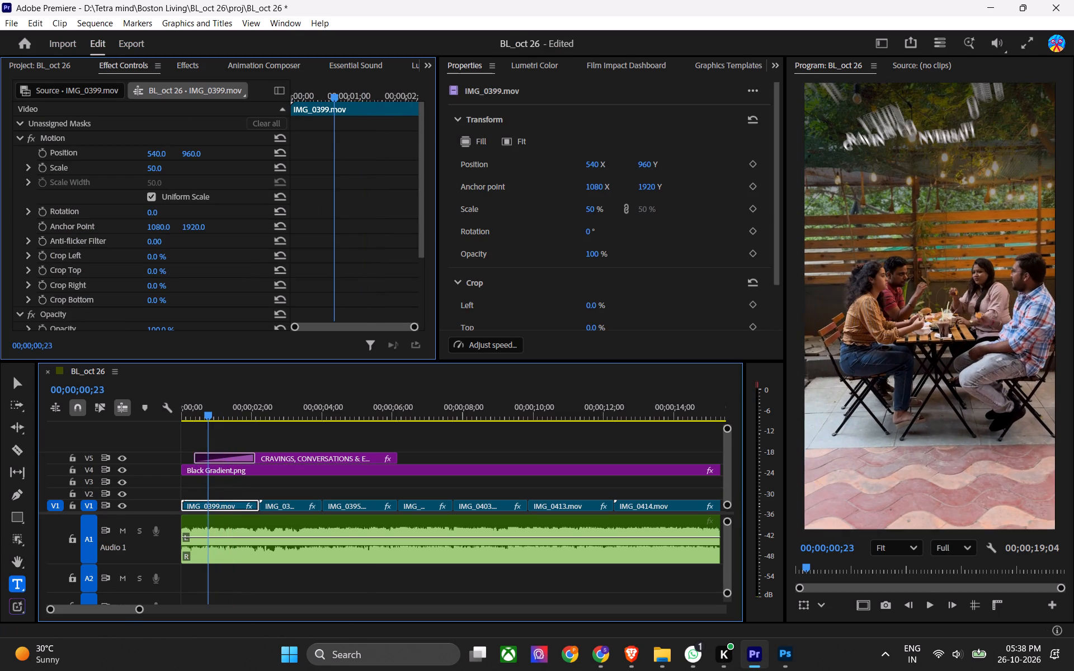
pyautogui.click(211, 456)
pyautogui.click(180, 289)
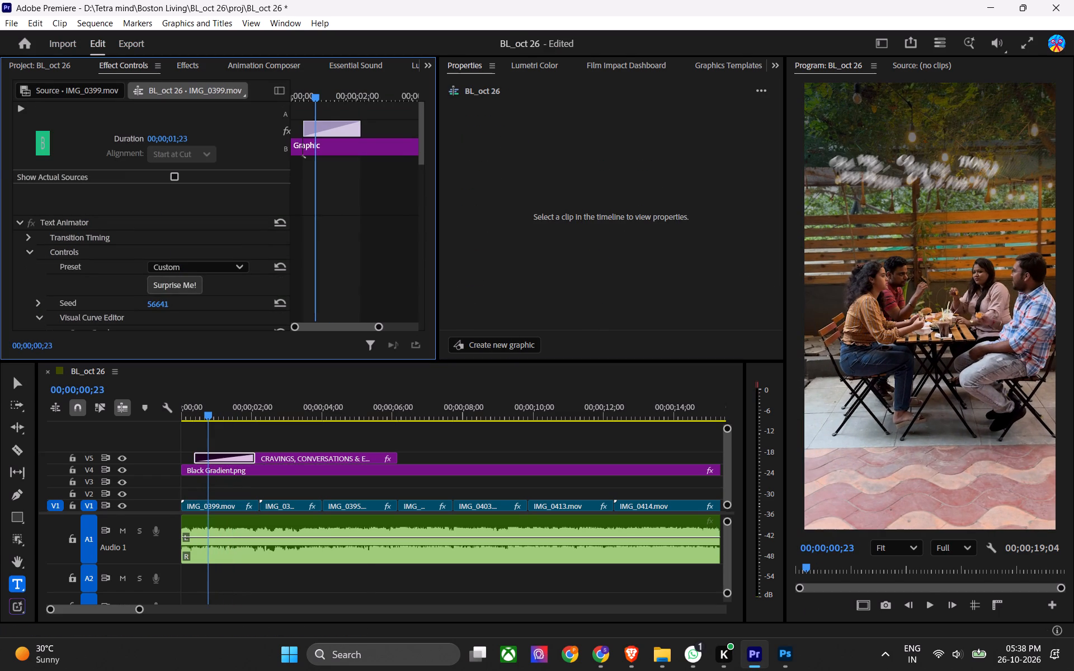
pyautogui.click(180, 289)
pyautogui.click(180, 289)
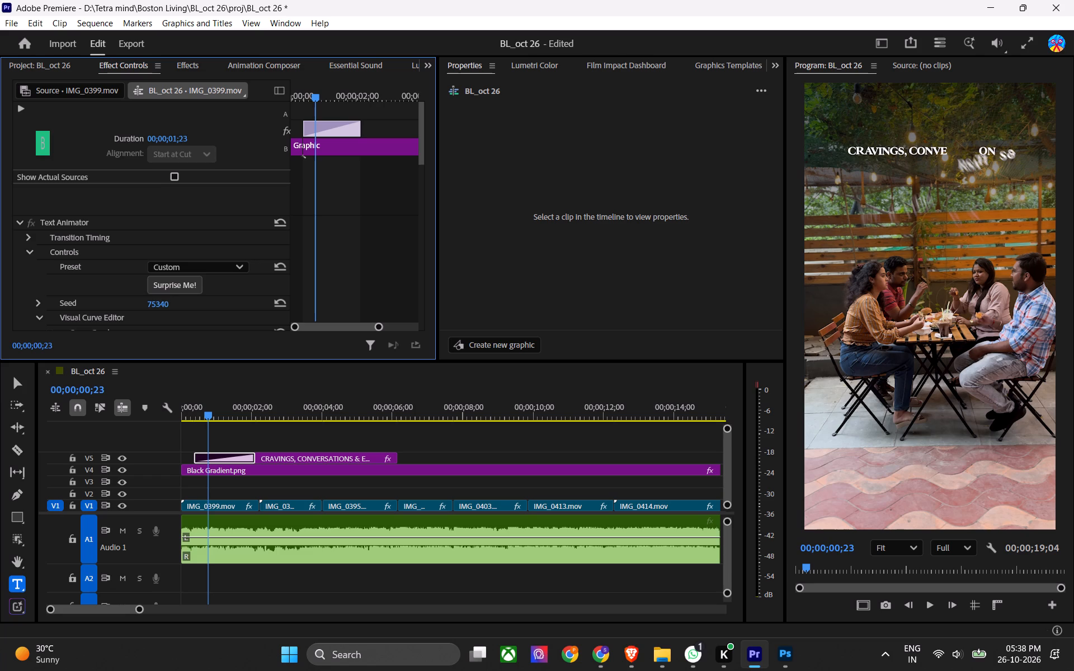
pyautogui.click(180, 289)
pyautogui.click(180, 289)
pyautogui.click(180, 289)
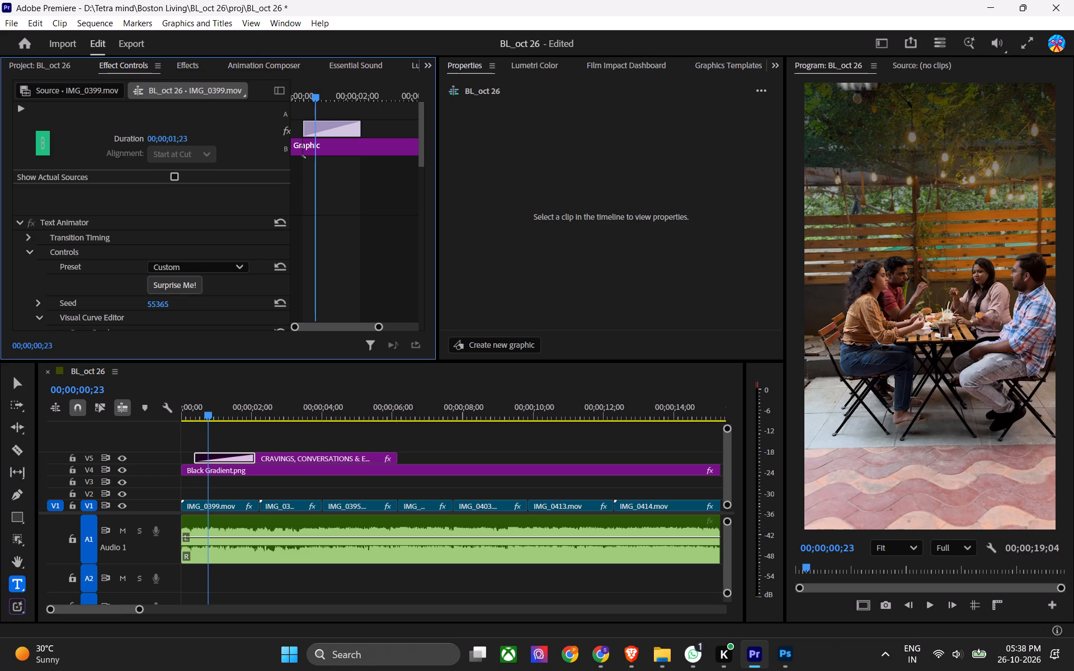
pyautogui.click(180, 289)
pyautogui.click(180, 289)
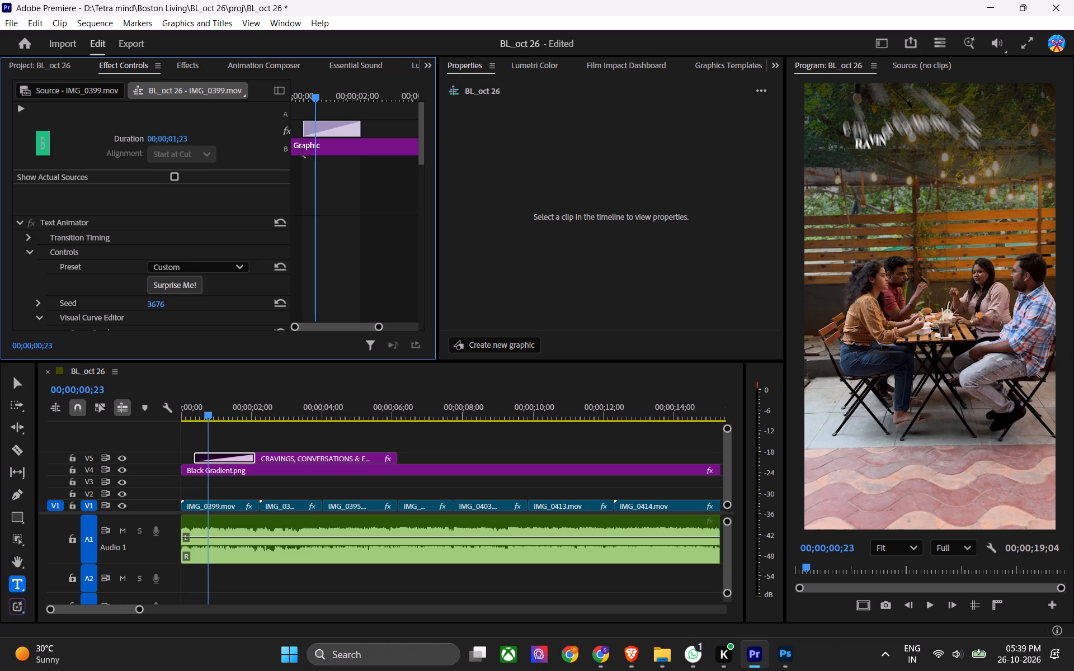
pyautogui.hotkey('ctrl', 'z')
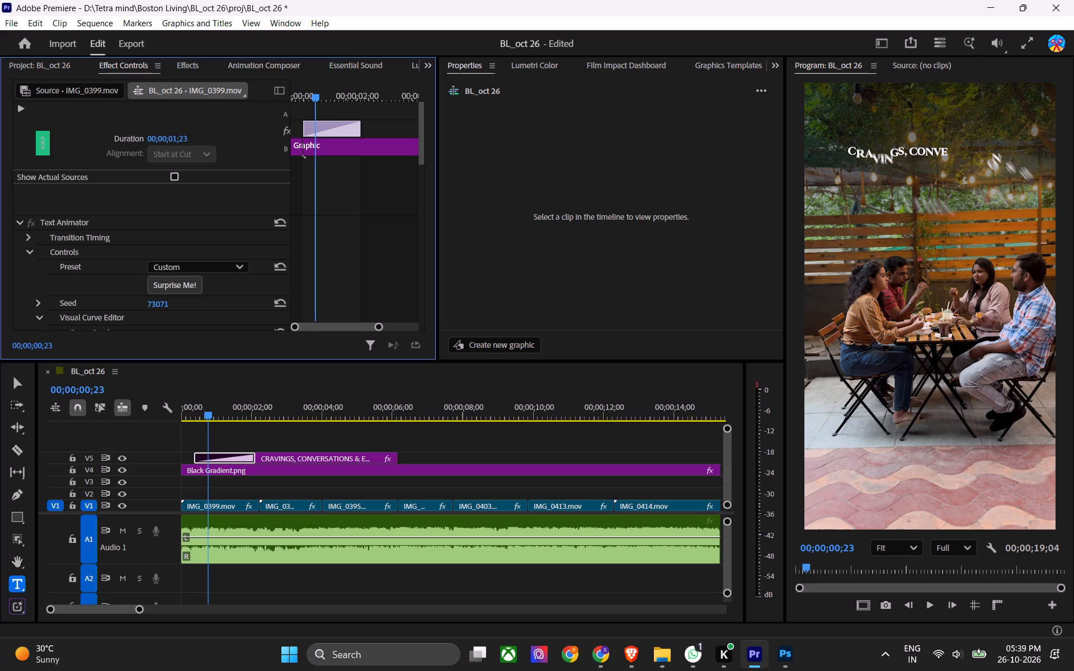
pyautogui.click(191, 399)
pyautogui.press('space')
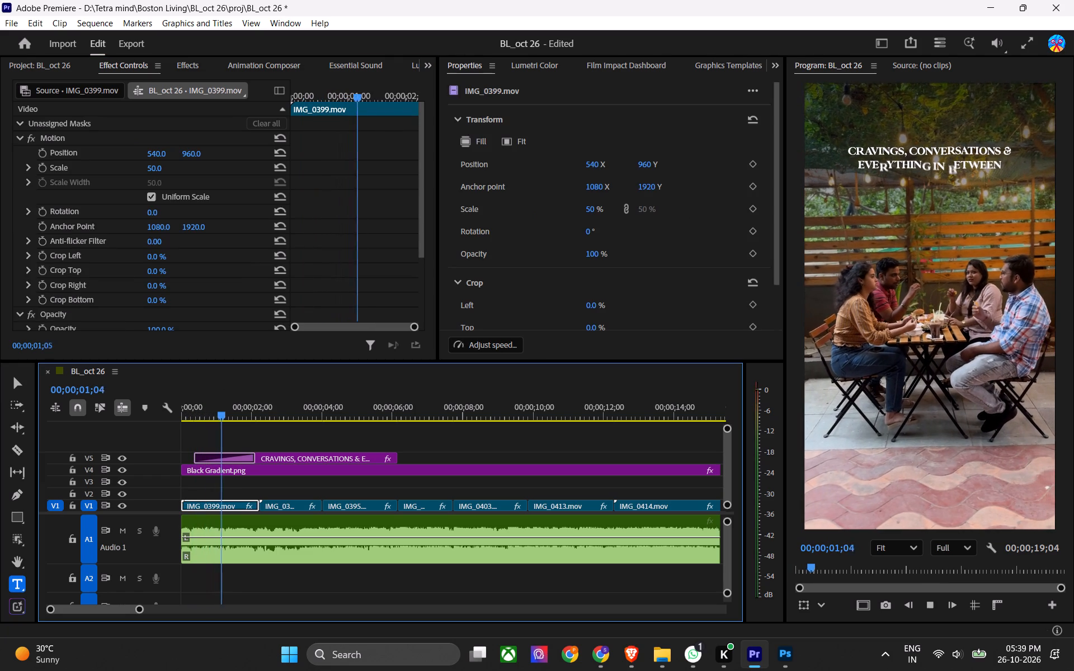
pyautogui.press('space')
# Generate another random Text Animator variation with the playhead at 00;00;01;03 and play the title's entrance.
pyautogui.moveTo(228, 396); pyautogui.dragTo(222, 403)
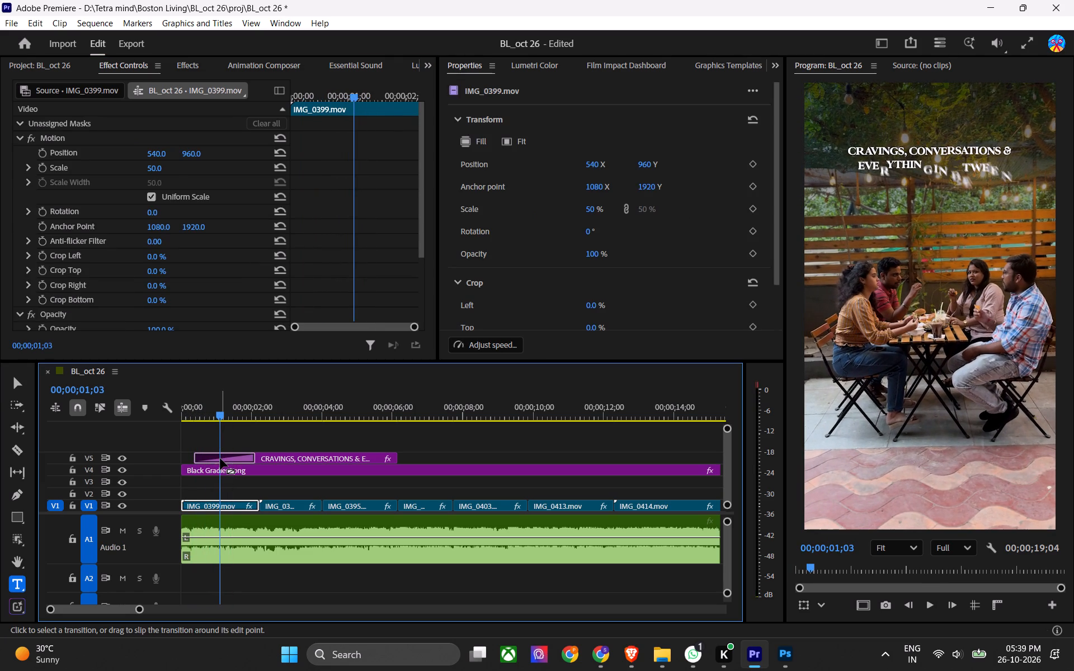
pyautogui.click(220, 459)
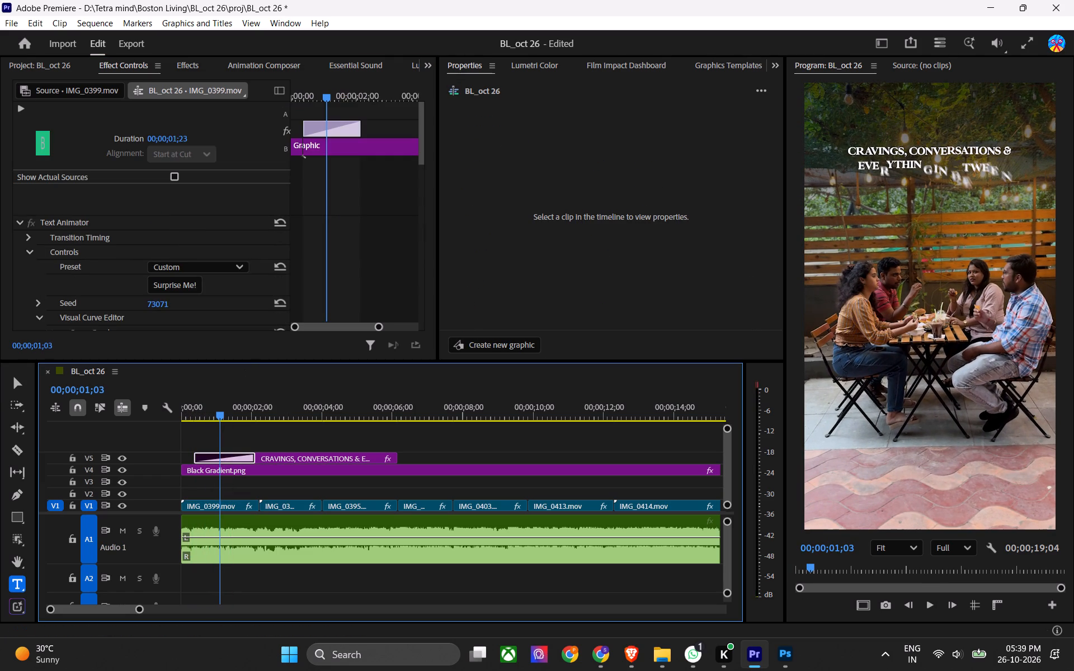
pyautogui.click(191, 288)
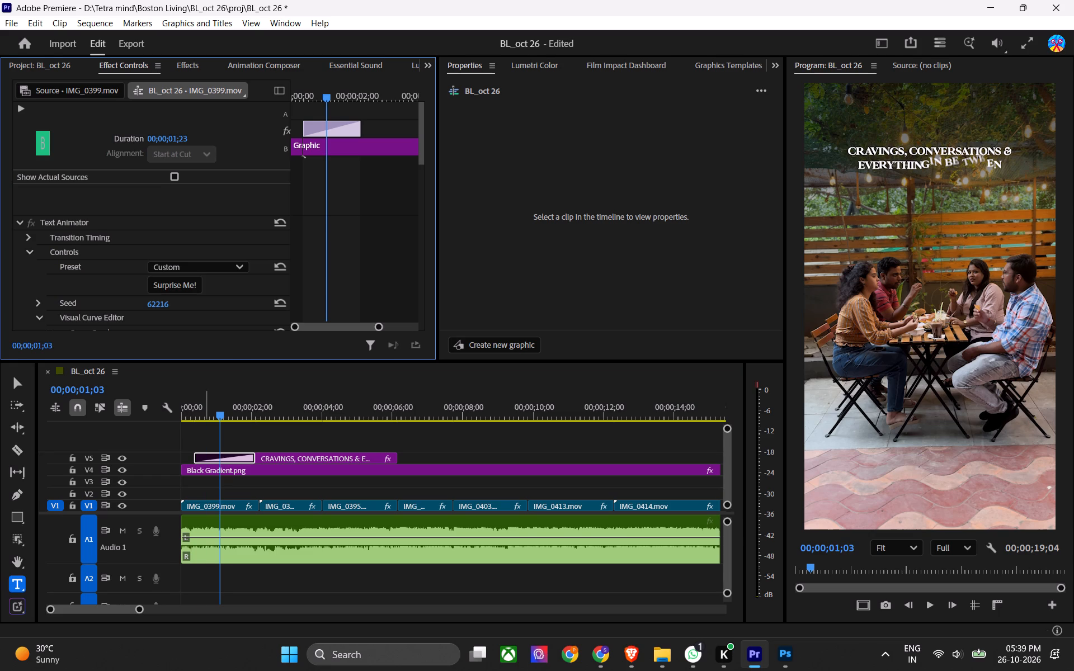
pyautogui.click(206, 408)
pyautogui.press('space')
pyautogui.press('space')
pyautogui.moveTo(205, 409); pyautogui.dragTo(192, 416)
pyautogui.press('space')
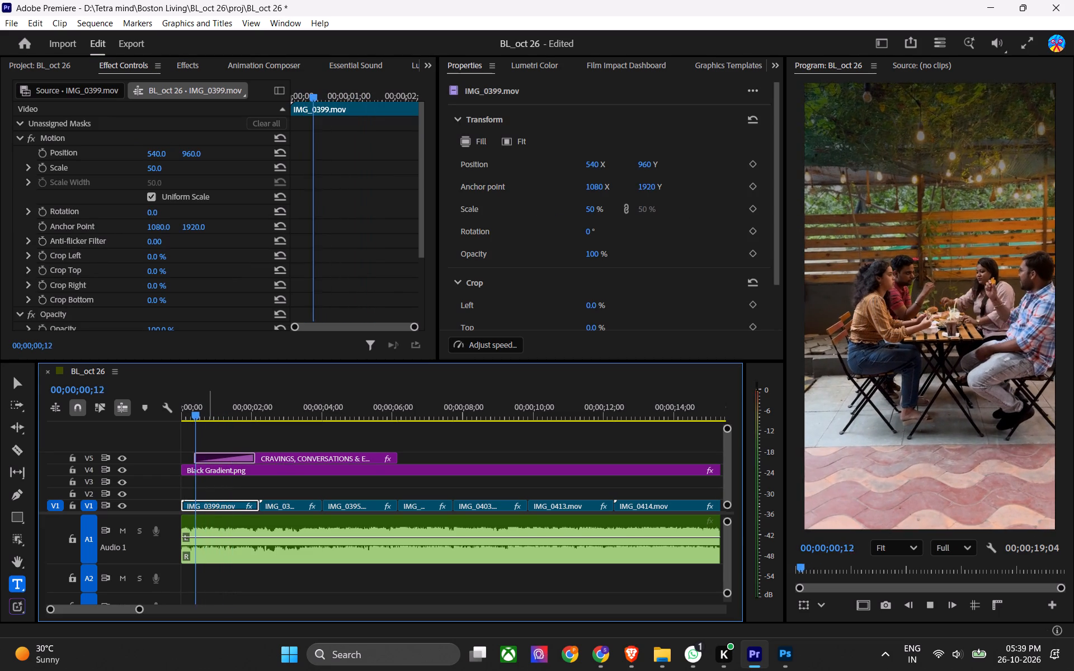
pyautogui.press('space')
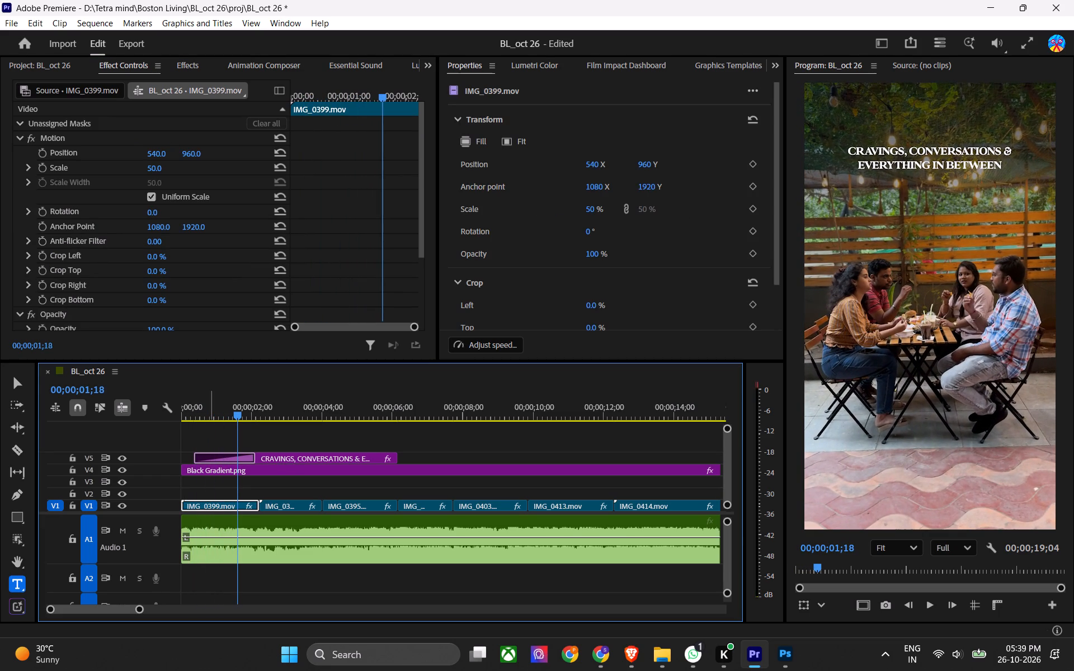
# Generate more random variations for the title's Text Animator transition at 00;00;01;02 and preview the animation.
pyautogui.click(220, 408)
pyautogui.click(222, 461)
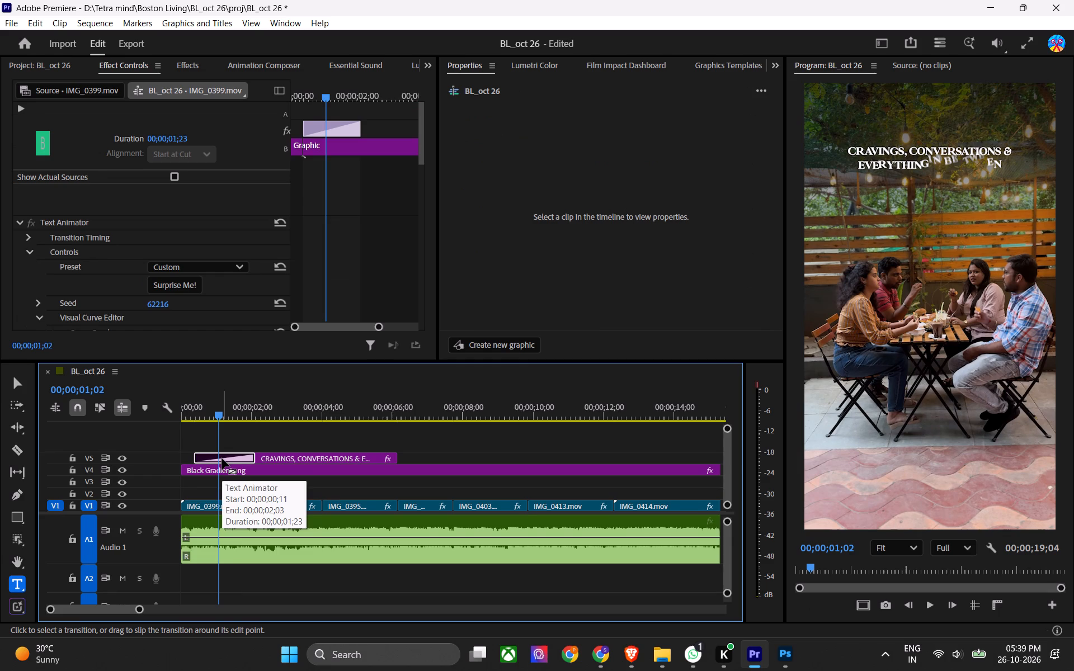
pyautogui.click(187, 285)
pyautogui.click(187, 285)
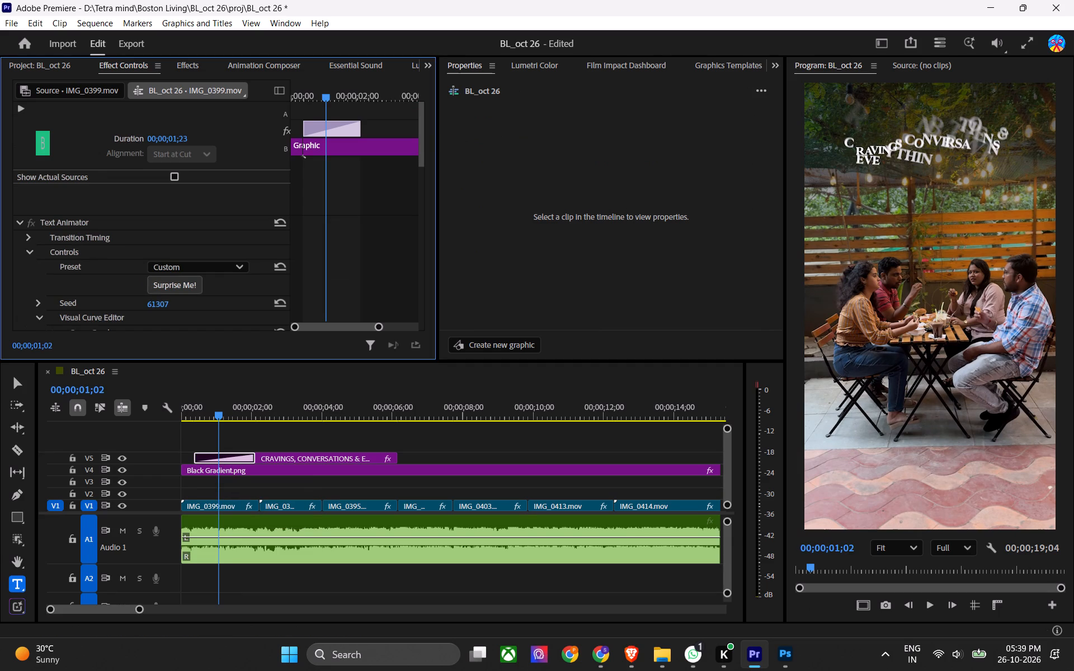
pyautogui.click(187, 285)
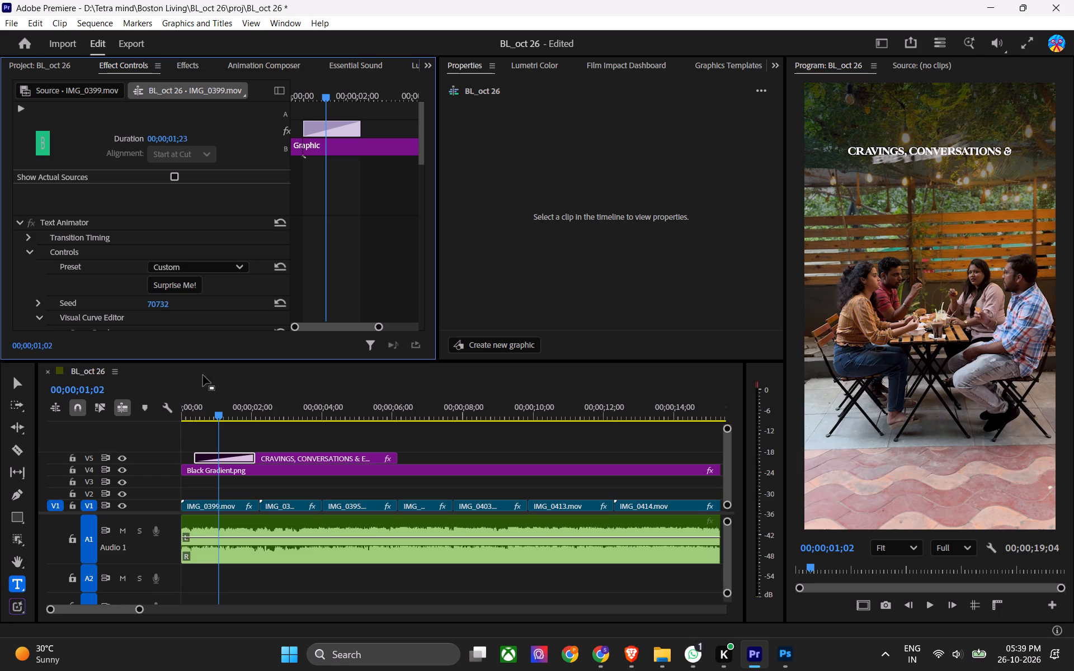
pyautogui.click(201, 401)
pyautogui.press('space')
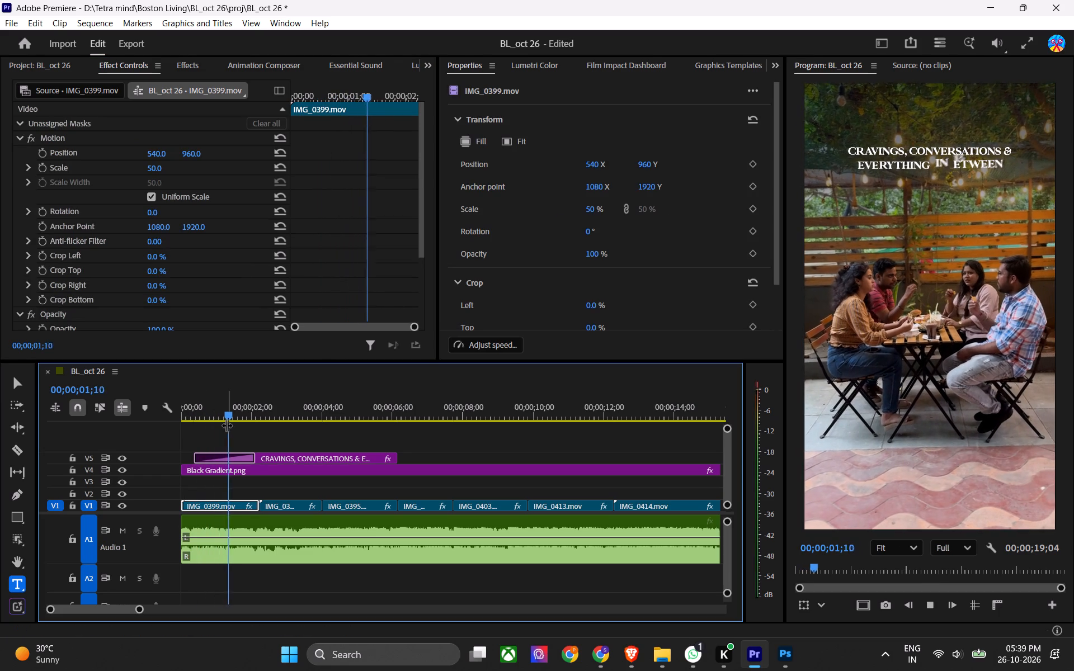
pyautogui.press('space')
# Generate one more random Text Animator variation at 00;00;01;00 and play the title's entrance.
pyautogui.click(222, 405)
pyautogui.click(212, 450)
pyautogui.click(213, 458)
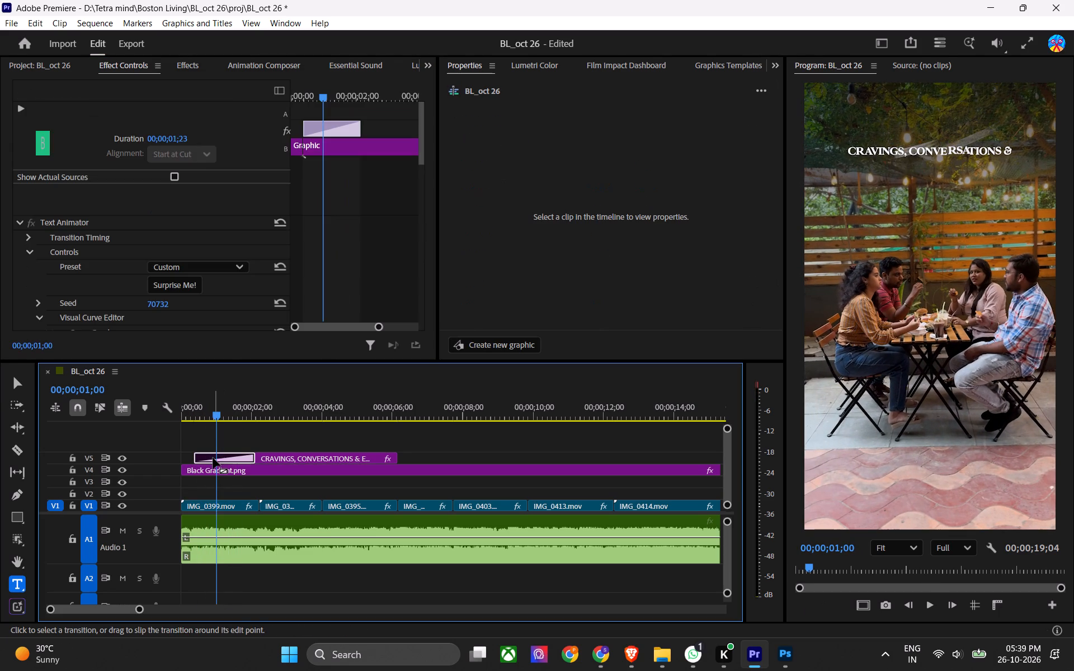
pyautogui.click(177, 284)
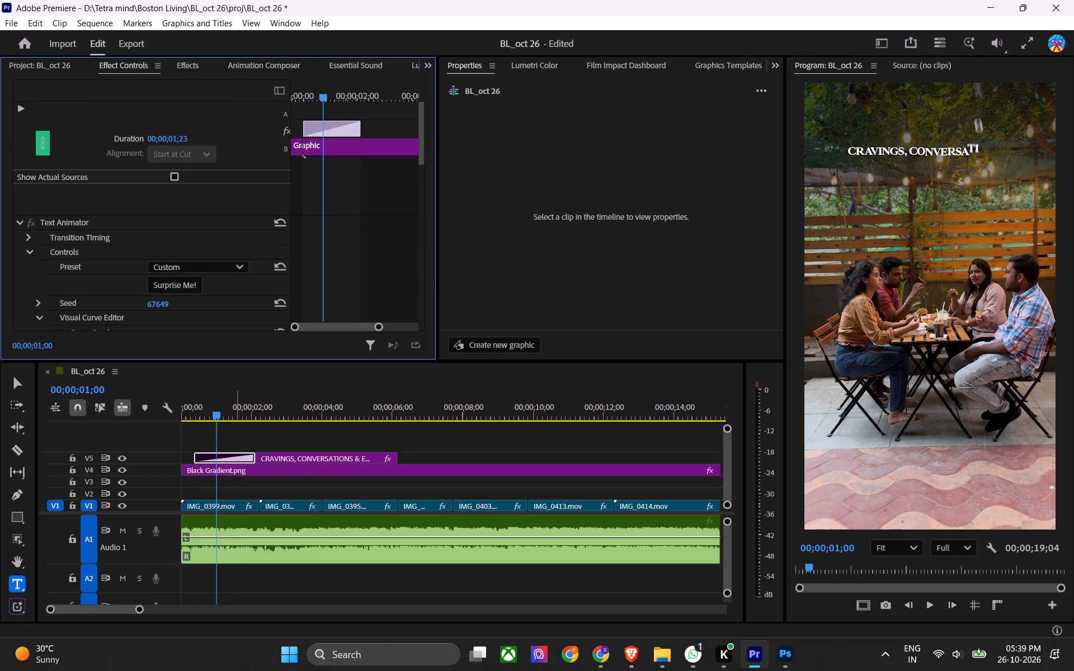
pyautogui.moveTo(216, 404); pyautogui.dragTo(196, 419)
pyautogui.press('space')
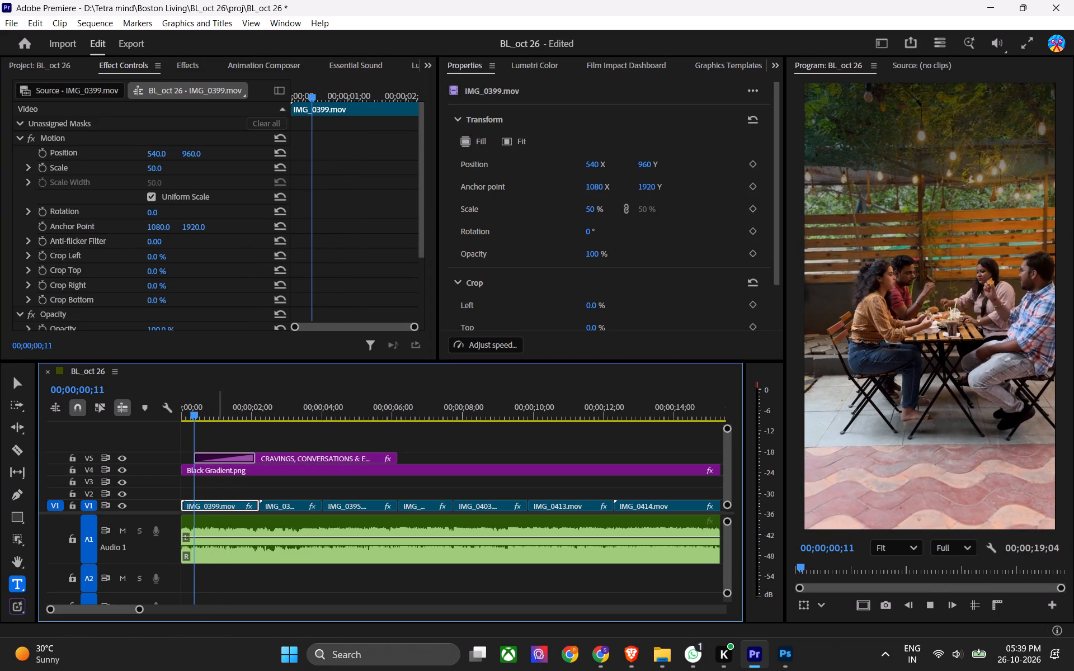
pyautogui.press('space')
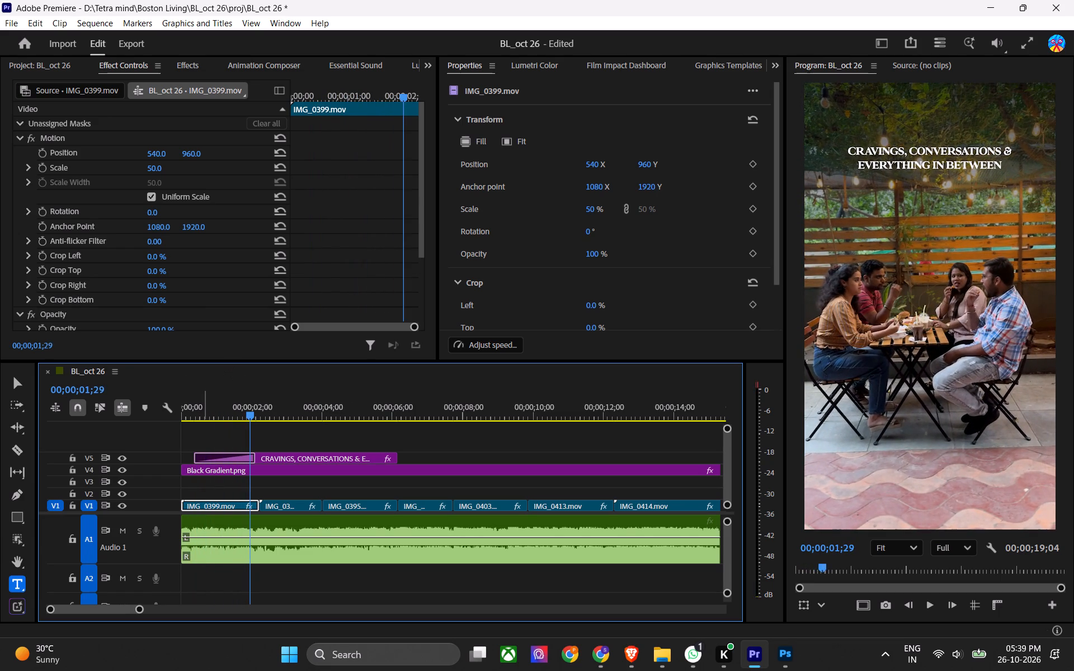
# Cycle through several more random Text Animator variations for the title's transition with the playhead at 00;00;00;21.
pyautogui.click(208, 399)
pyautogui.click(217, 452)
pyautogui.click(216, 455)
pyautogui.click(169, 291)
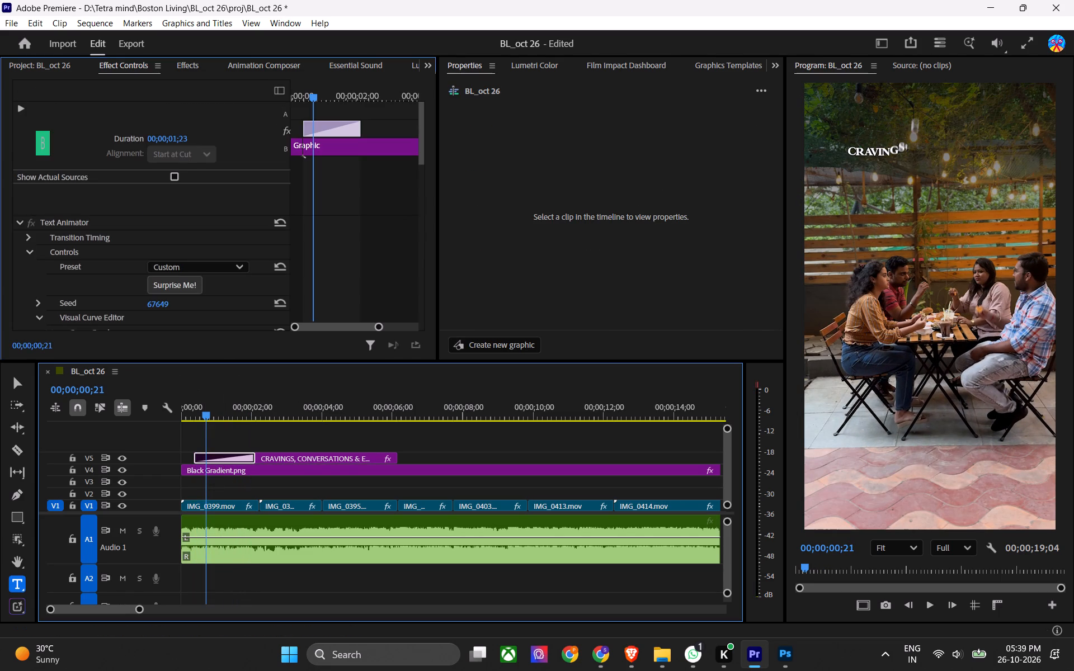
pyautogui.click(169, 291)
pyautogui.click(169, 291)
pyautogui.click(169, 291)
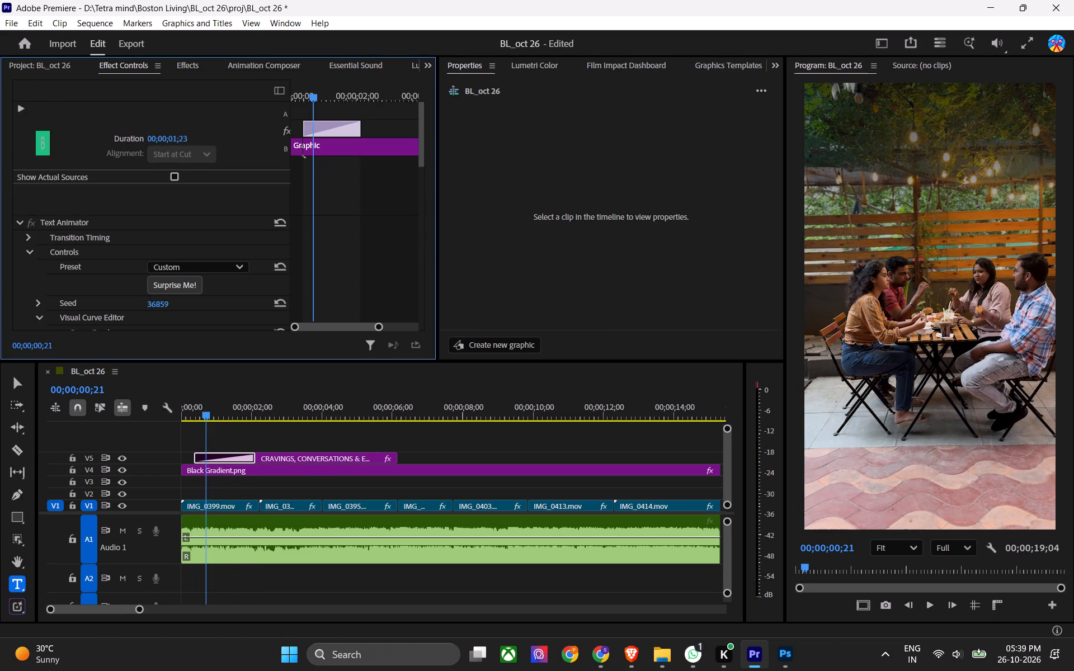
pyautogui.click(169, 291)
pyautogui.click(169, 291)
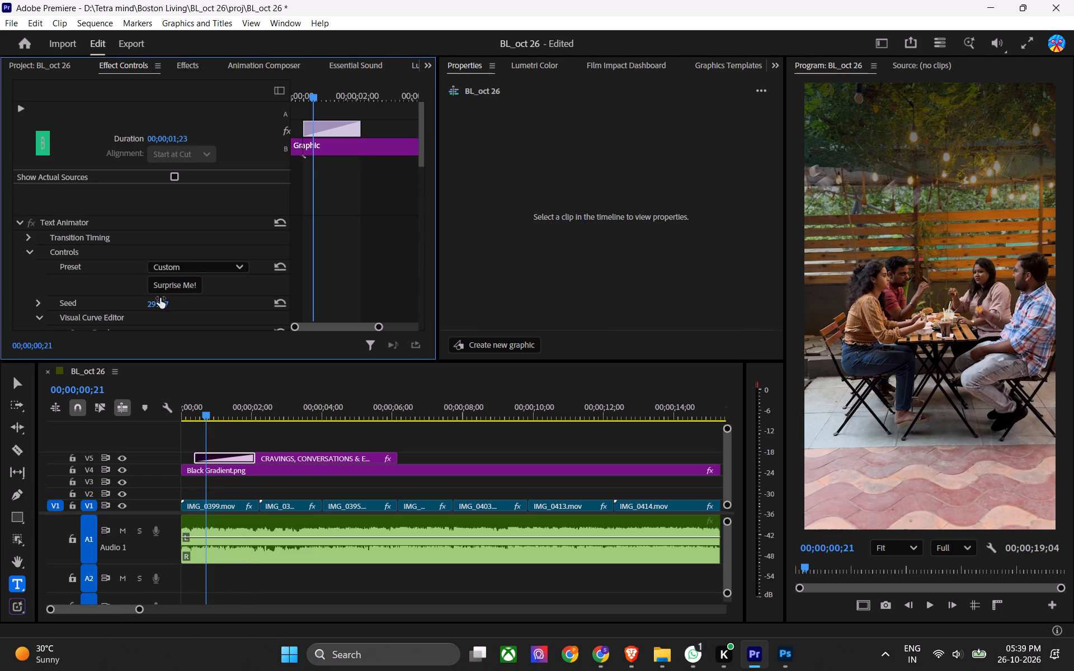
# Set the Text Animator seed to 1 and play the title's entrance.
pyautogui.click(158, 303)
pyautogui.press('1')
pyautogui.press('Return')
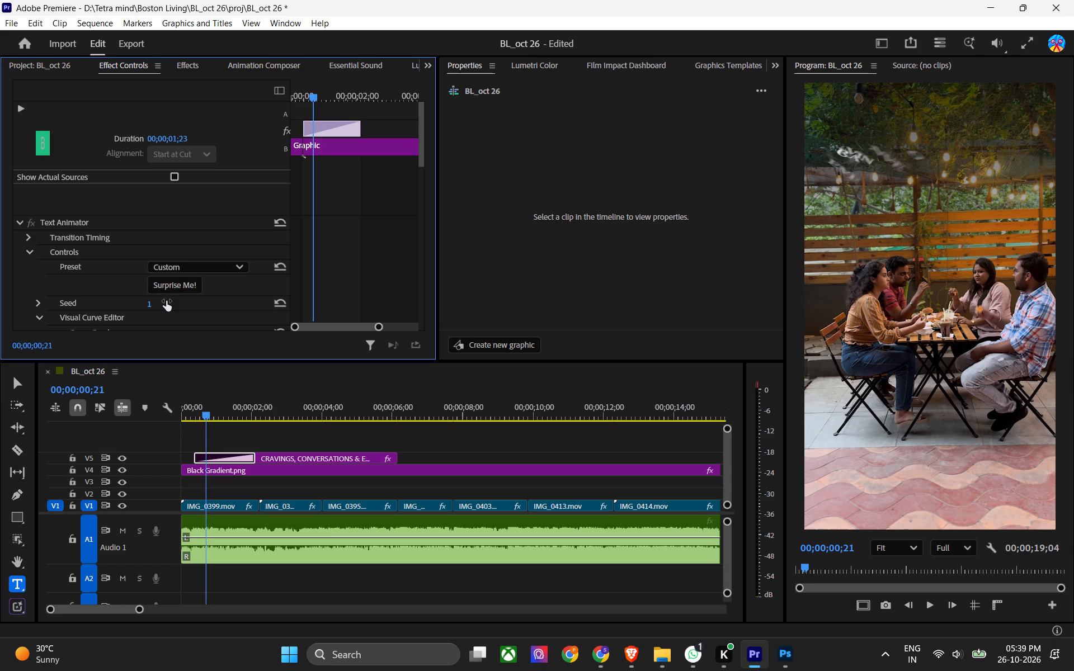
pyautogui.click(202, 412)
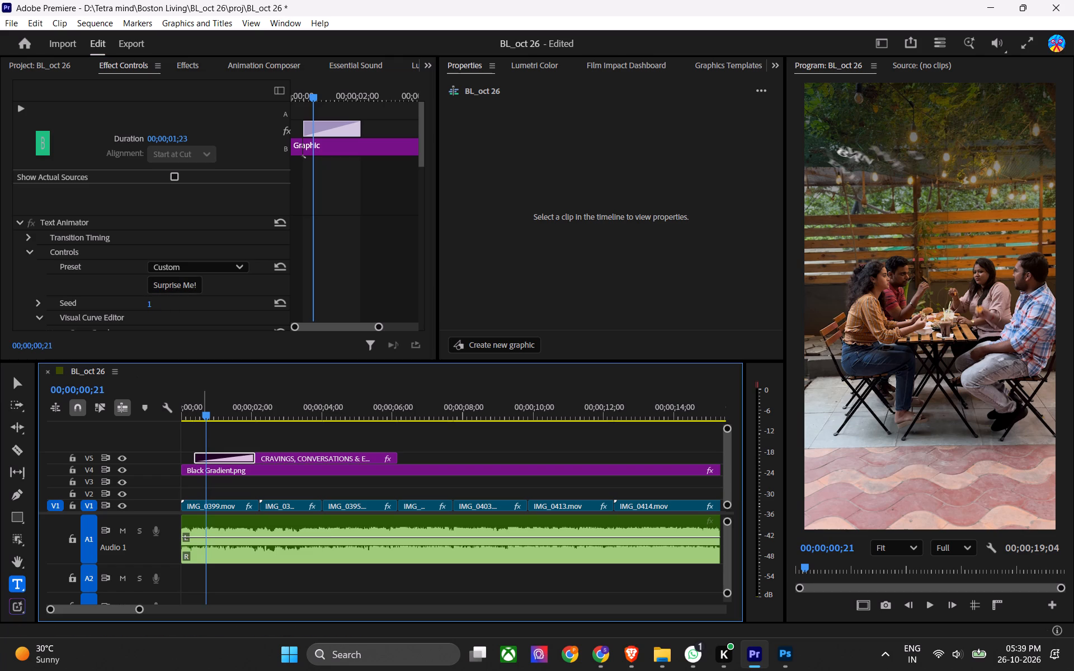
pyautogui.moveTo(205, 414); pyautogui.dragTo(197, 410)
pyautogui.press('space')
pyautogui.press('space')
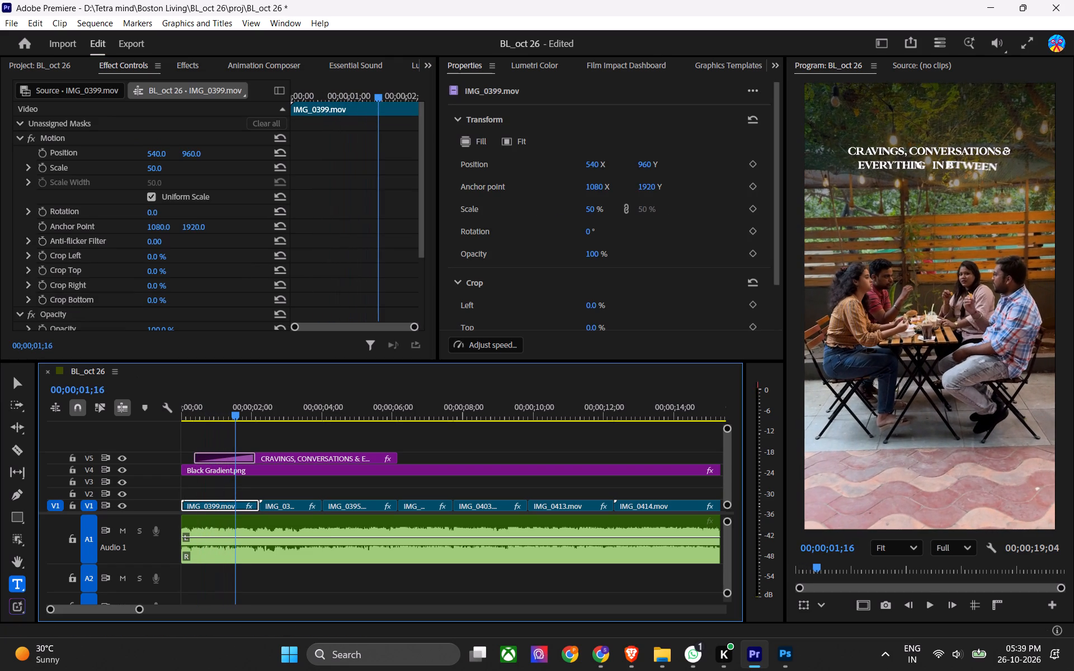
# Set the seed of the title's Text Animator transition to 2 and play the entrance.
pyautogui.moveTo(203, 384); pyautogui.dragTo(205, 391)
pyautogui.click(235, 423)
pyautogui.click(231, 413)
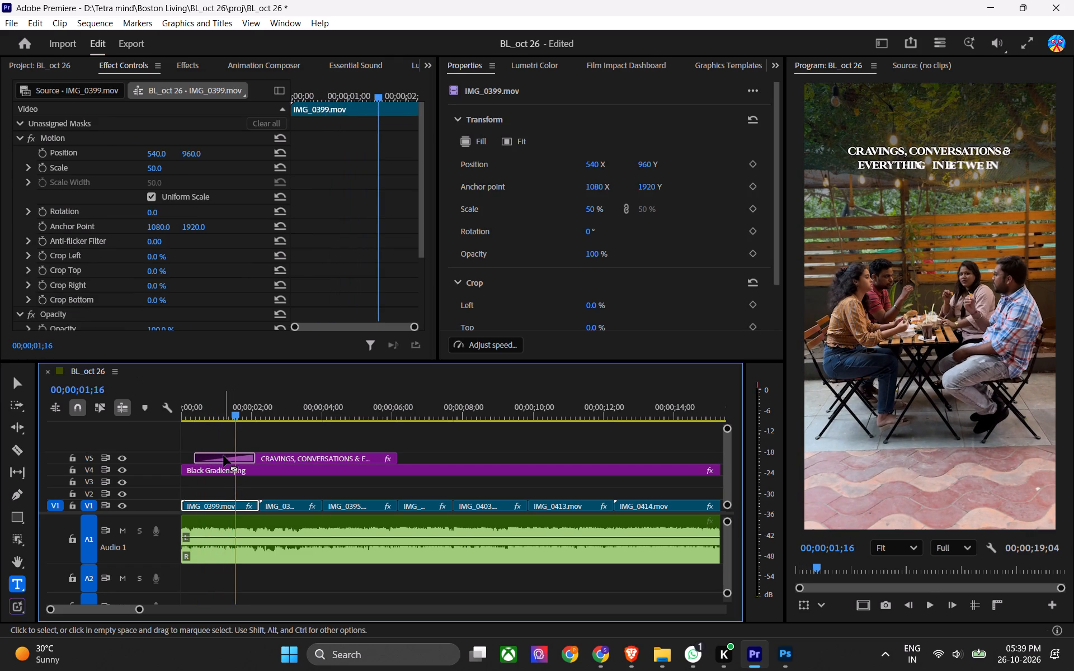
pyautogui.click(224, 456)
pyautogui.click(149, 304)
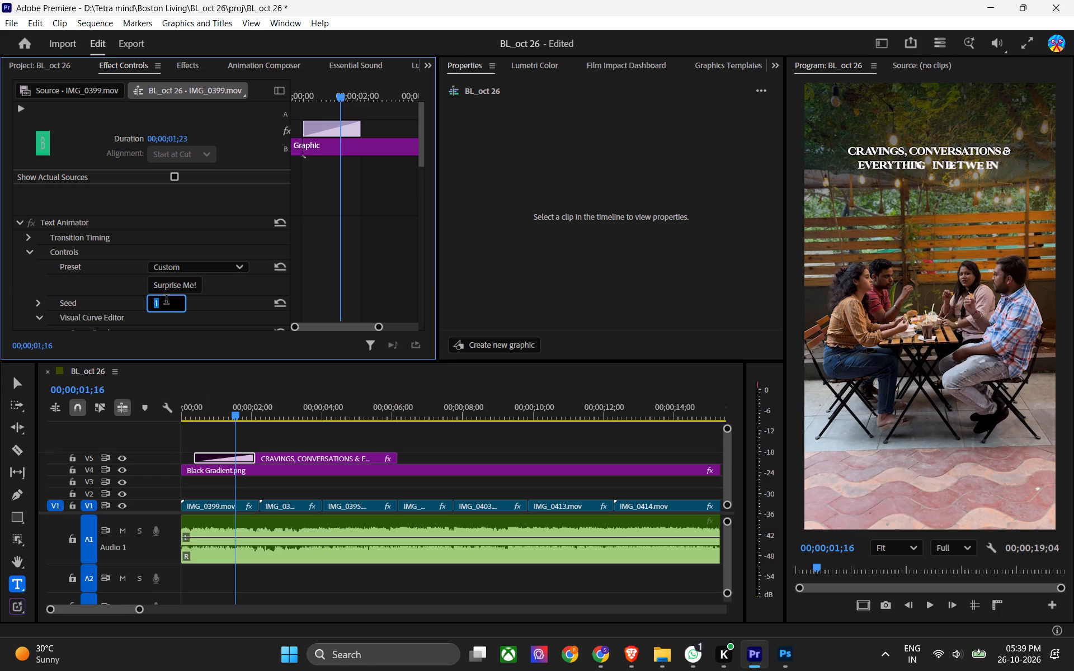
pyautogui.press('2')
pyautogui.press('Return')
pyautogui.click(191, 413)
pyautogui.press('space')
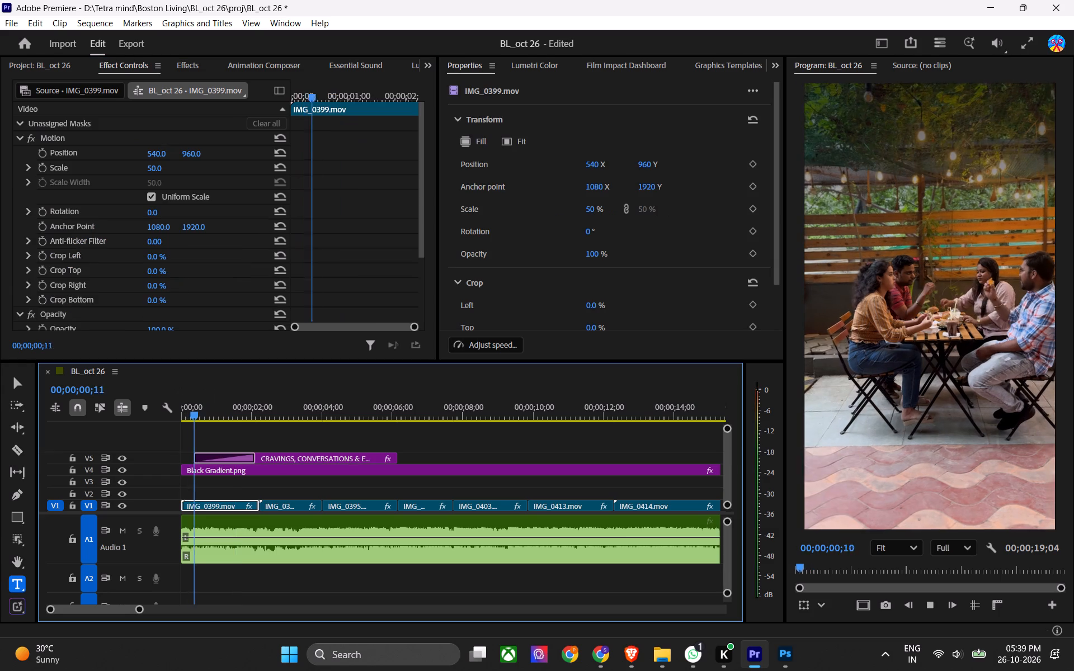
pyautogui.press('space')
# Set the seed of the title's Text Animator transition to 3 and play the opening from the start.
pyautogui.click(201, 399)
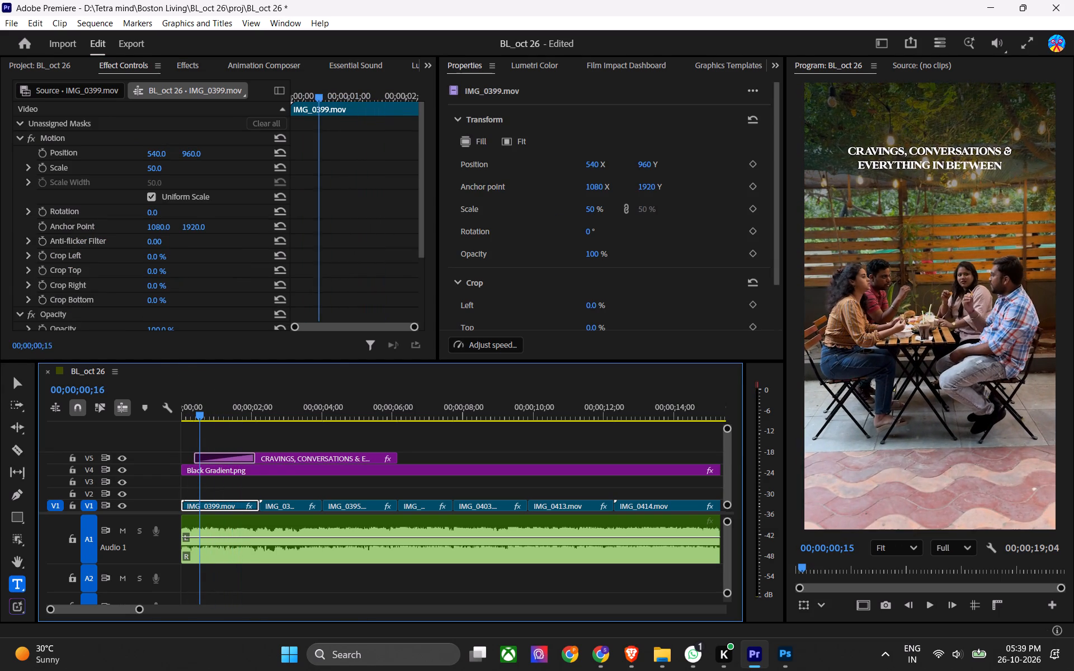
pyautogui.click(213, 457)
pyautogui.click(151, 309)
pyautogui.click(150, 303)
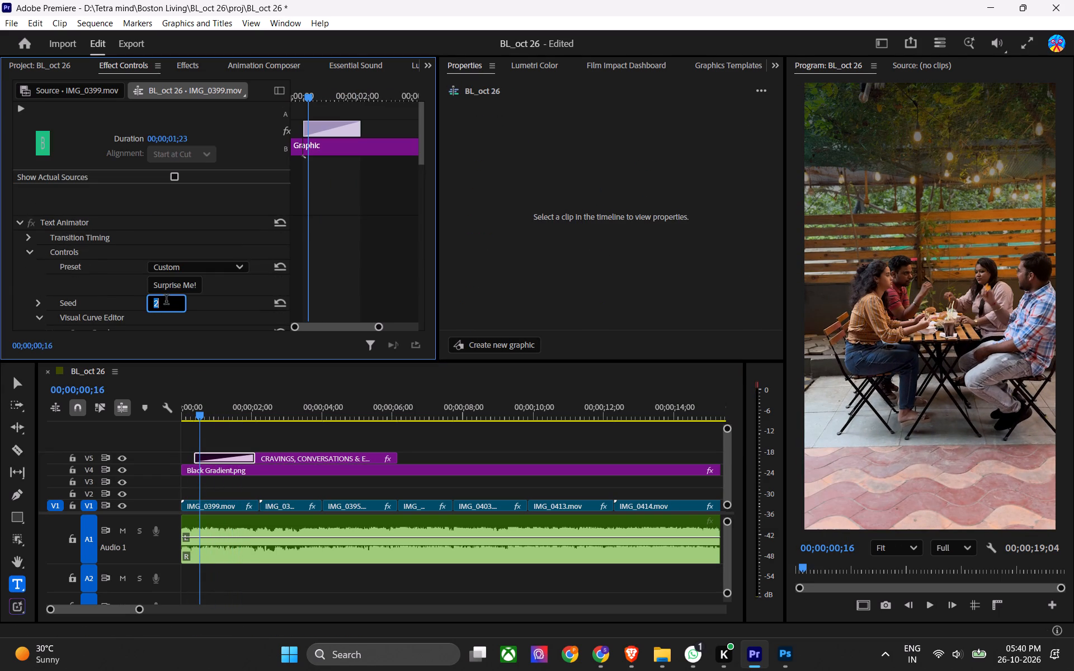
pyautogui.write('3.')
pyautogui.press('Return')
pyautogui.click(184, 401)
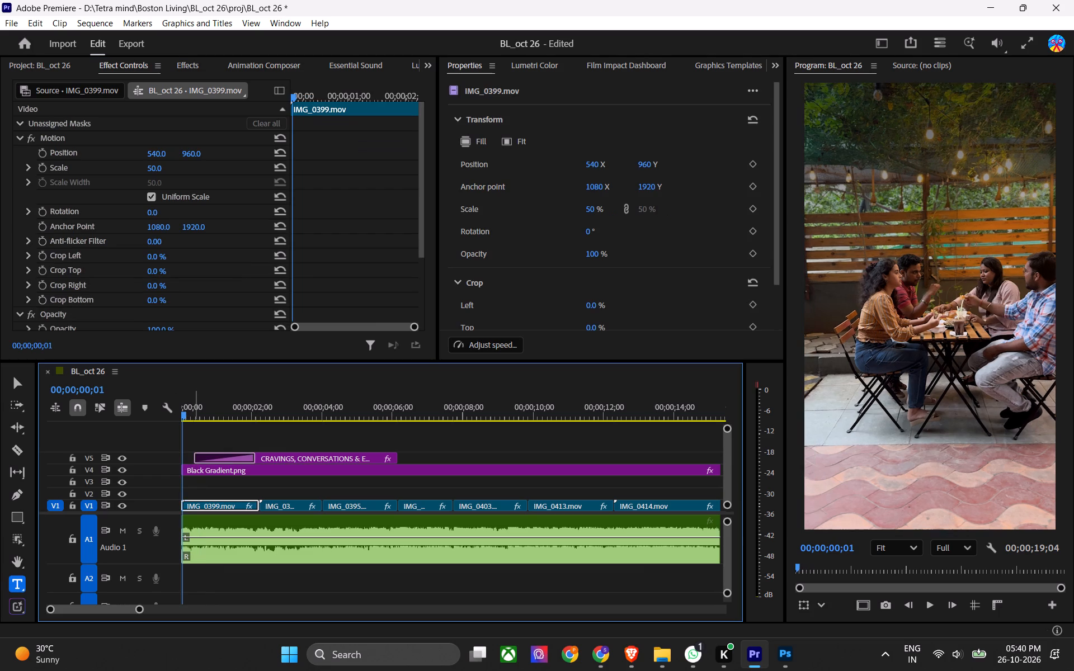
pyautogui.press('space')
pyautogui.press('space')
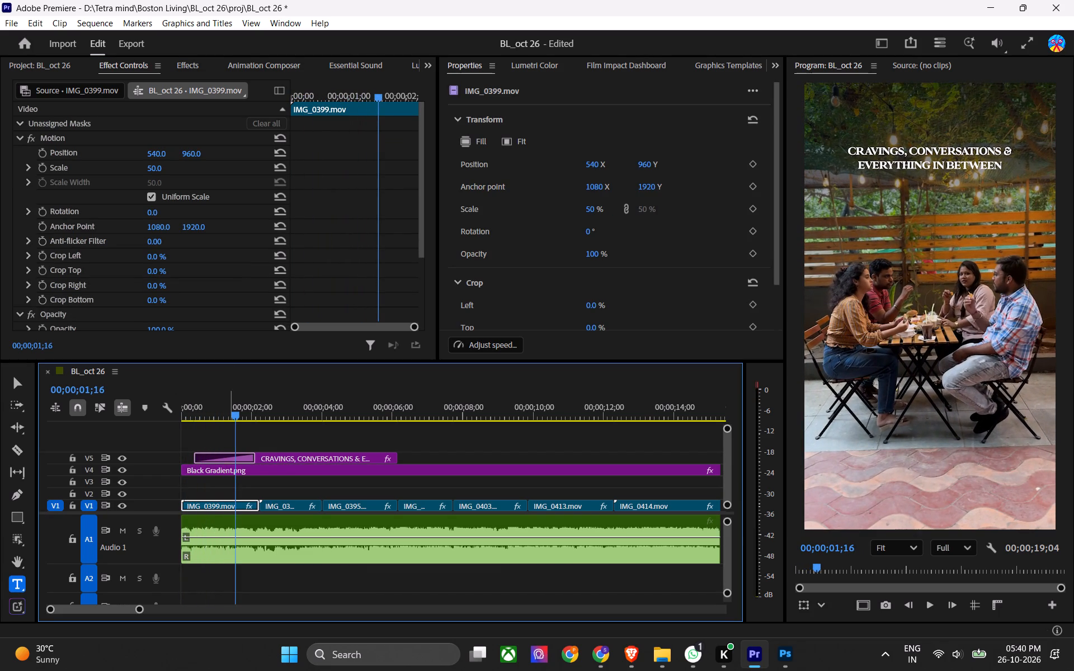
# Set the seed of the title's Text Animator transition to 69 and save the project.
pyautogui.click(225, 402)
pyautogui.click(219, 460)
pyautogui.click(149, 309)
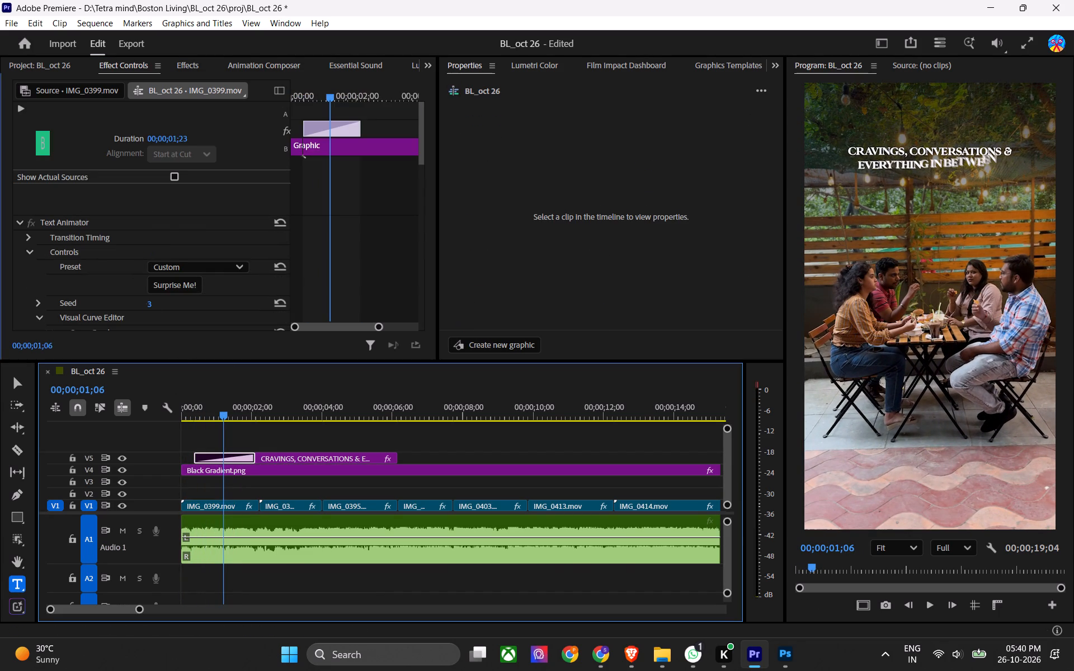
pyautogui.click(149, 306)
pyautogui.write('69')
pyautogui.press('Return')
pyautogui.hotkey('ctrl', 's')
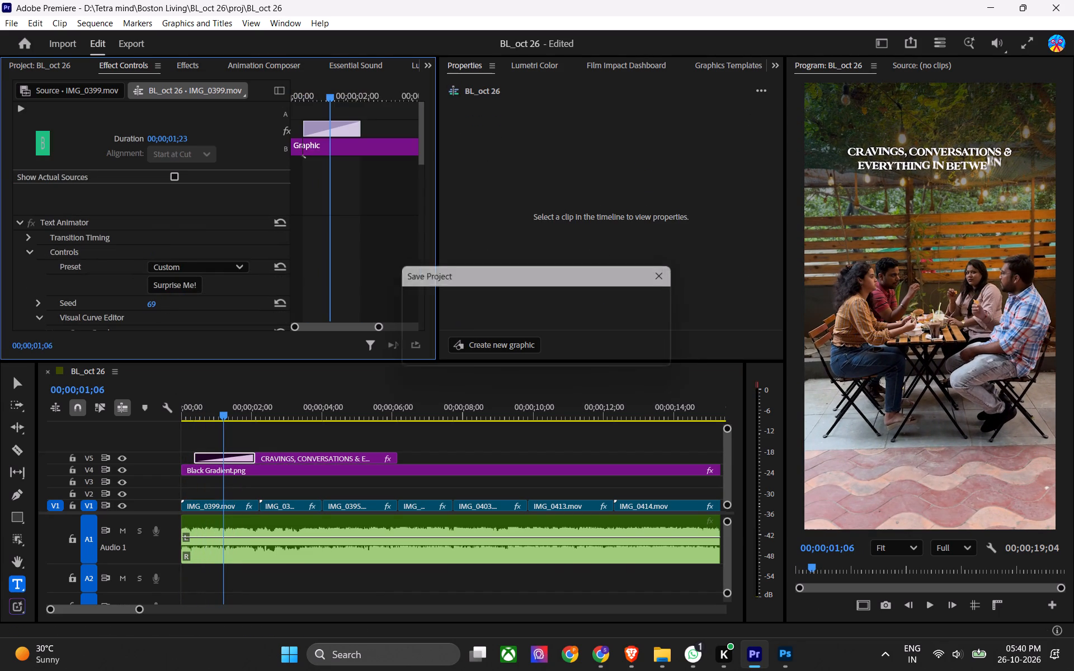
# Play the title's entrance from its start a few times and scrub through the letter animation.
pyautogui.click(196, 406)
pyautogui.press('space')
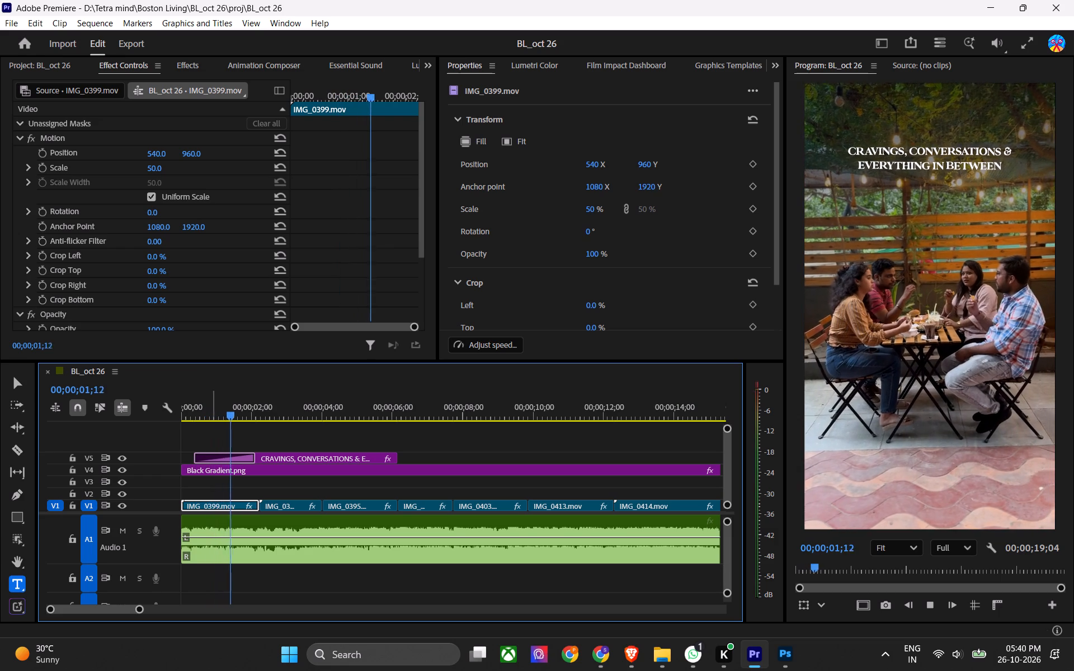
pyautogui.press('space')
pyautogui.moveTo(201, 406); pyautogui.dragTo(196, 408)
pyautogui.press('space')
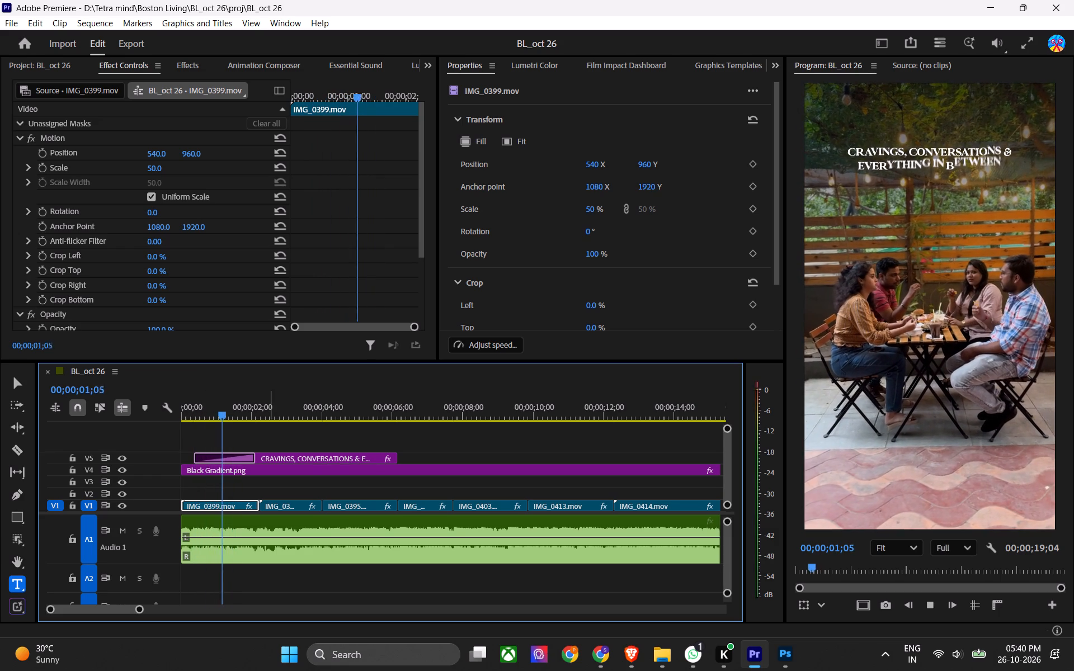
pyautogui.press('space')
pyautogui.moveTo(234, 410); pyautogui.dragTo(214, 418)
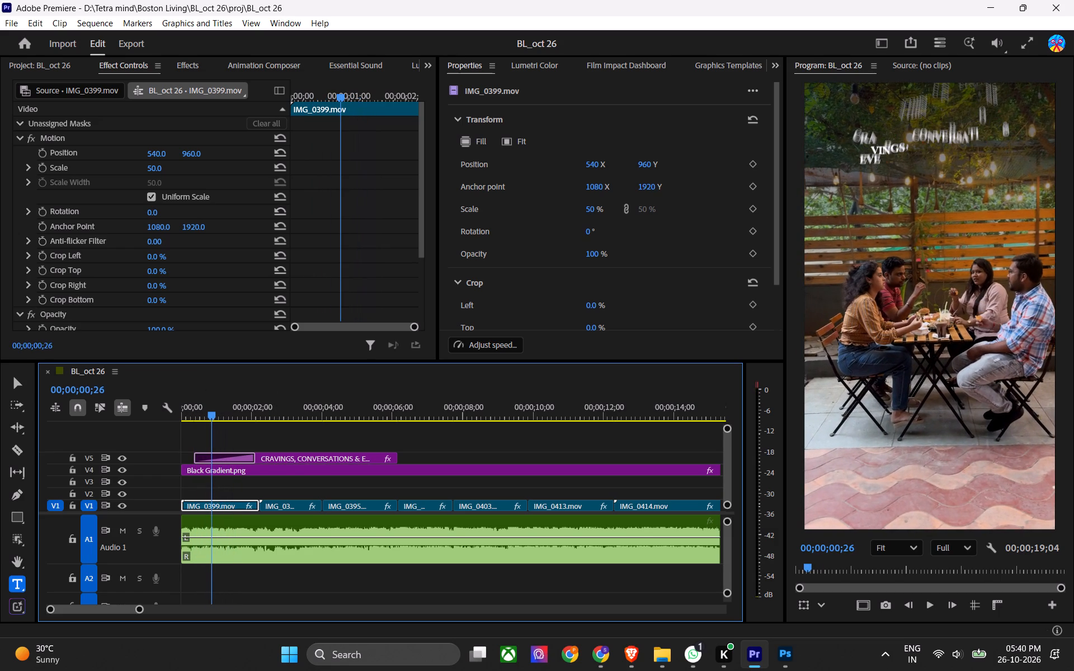
pyautogui.moveTo(214, 418); pyautogui.dragTo(214, 419)
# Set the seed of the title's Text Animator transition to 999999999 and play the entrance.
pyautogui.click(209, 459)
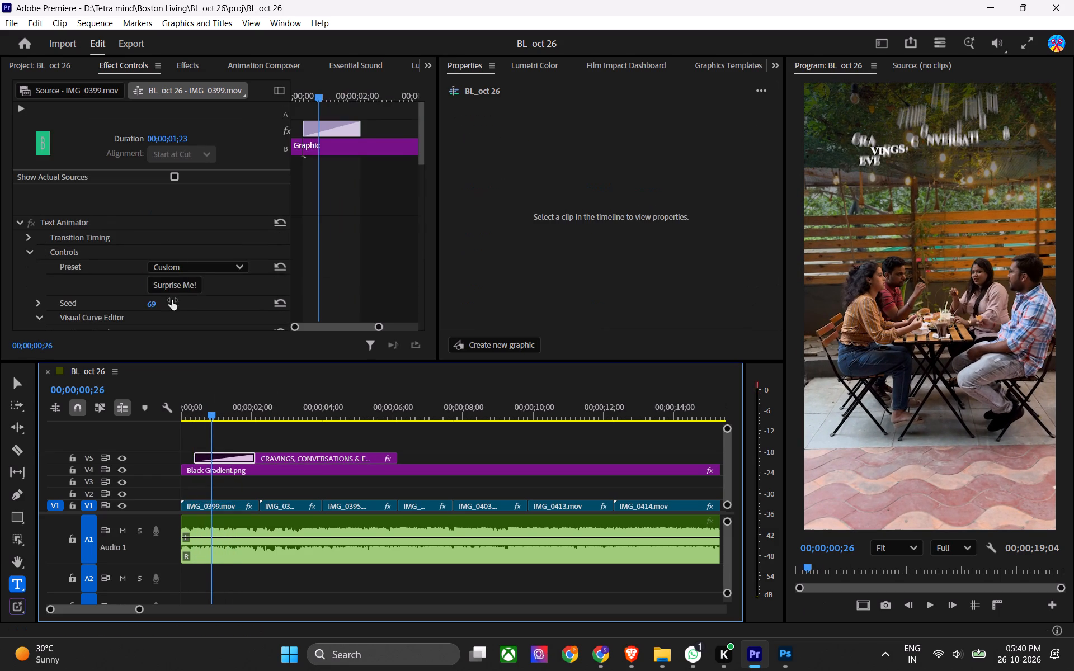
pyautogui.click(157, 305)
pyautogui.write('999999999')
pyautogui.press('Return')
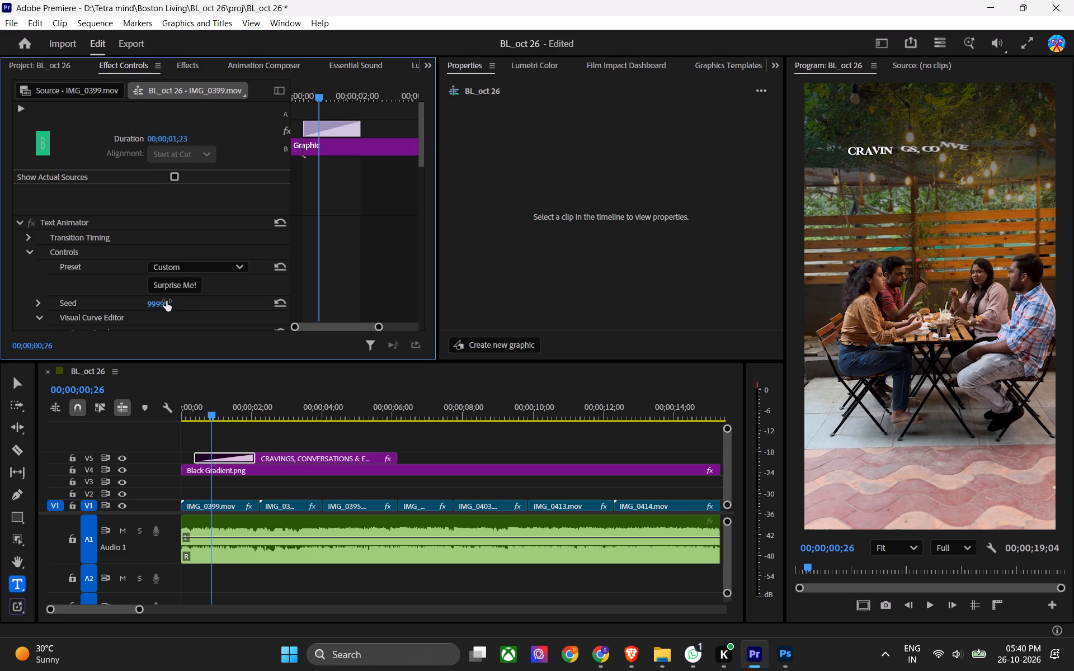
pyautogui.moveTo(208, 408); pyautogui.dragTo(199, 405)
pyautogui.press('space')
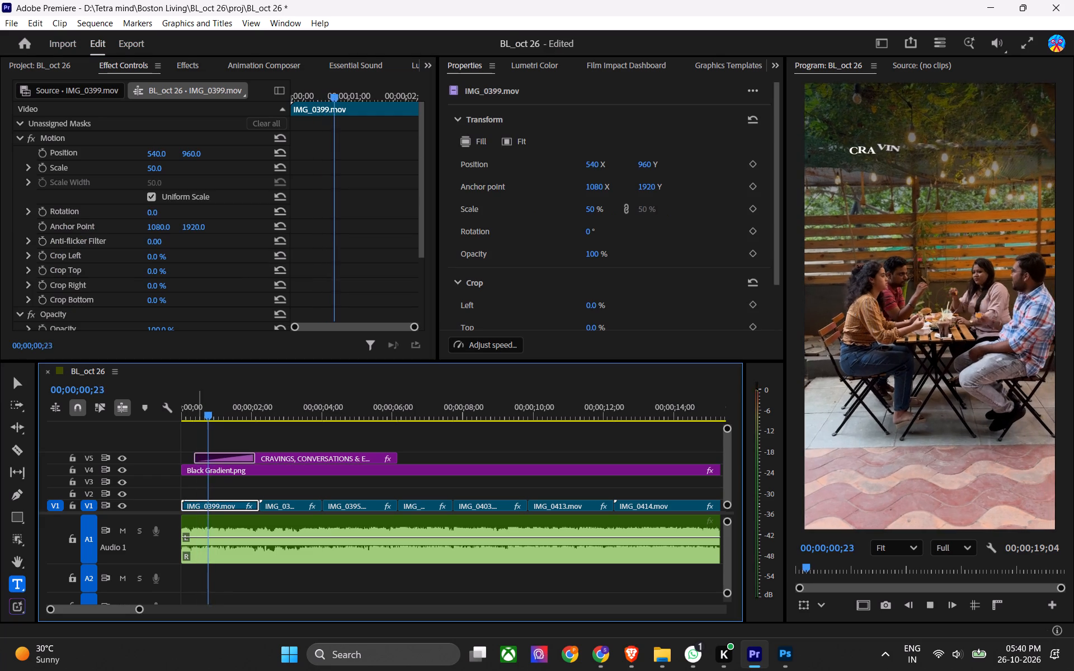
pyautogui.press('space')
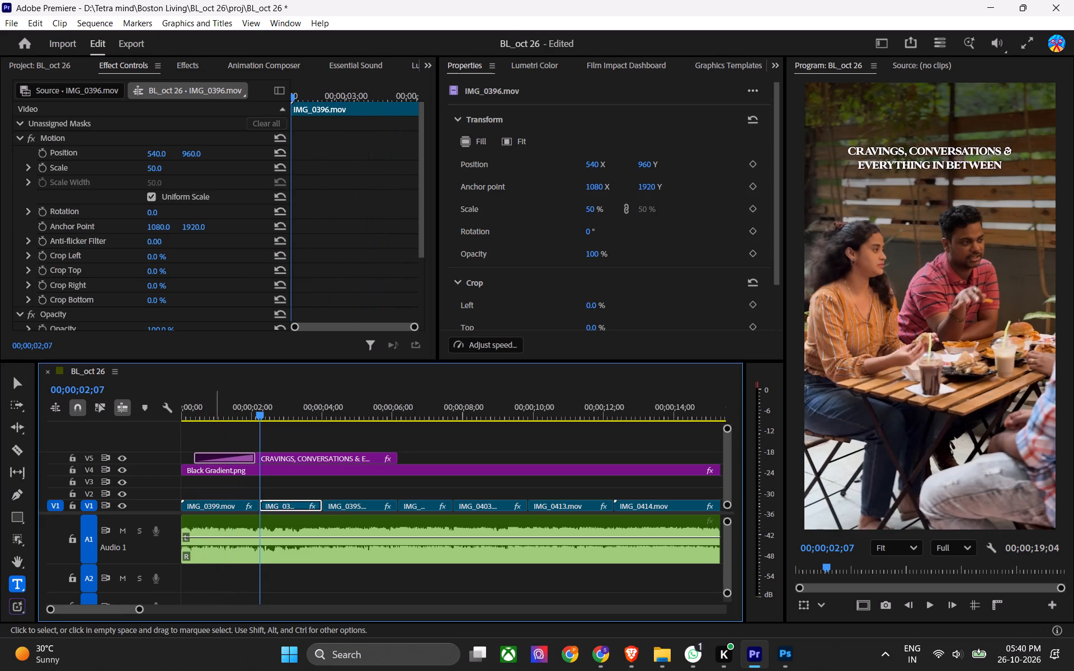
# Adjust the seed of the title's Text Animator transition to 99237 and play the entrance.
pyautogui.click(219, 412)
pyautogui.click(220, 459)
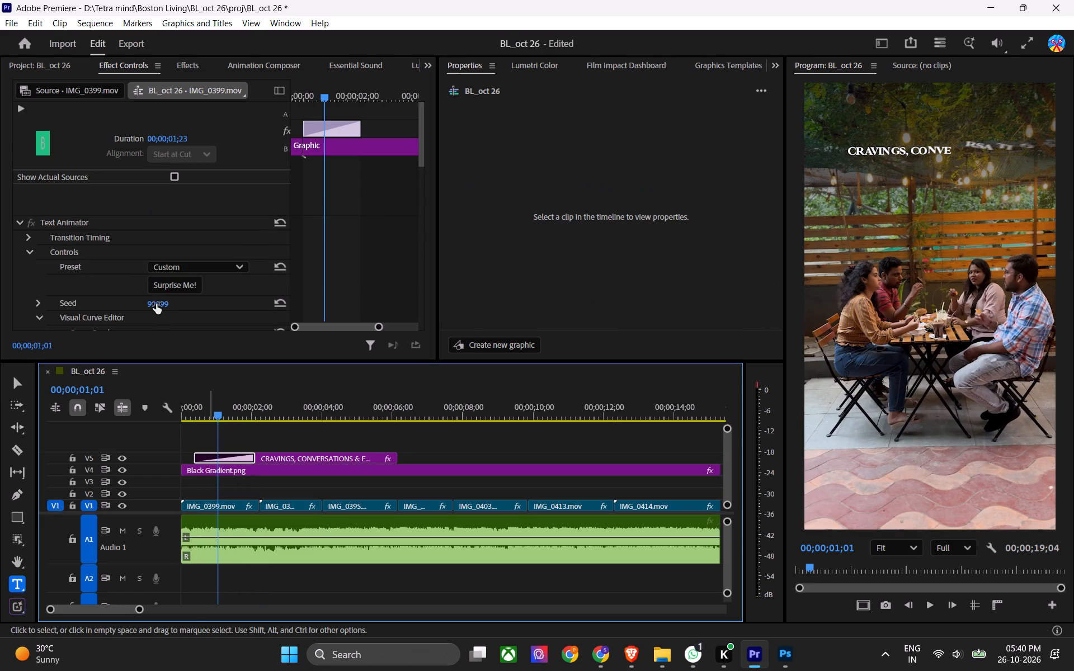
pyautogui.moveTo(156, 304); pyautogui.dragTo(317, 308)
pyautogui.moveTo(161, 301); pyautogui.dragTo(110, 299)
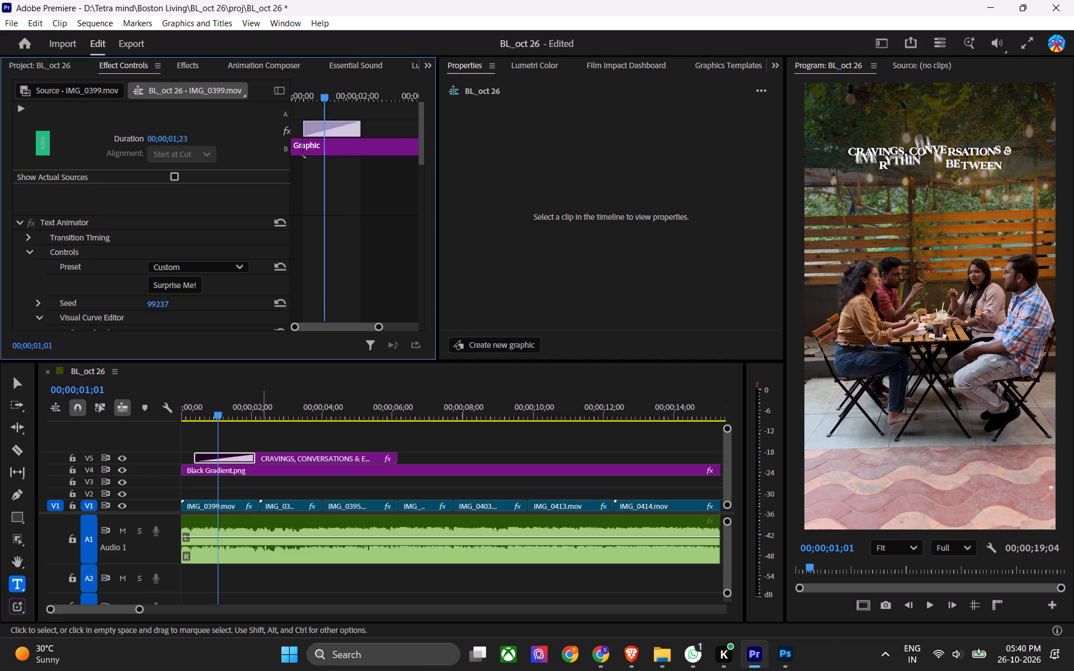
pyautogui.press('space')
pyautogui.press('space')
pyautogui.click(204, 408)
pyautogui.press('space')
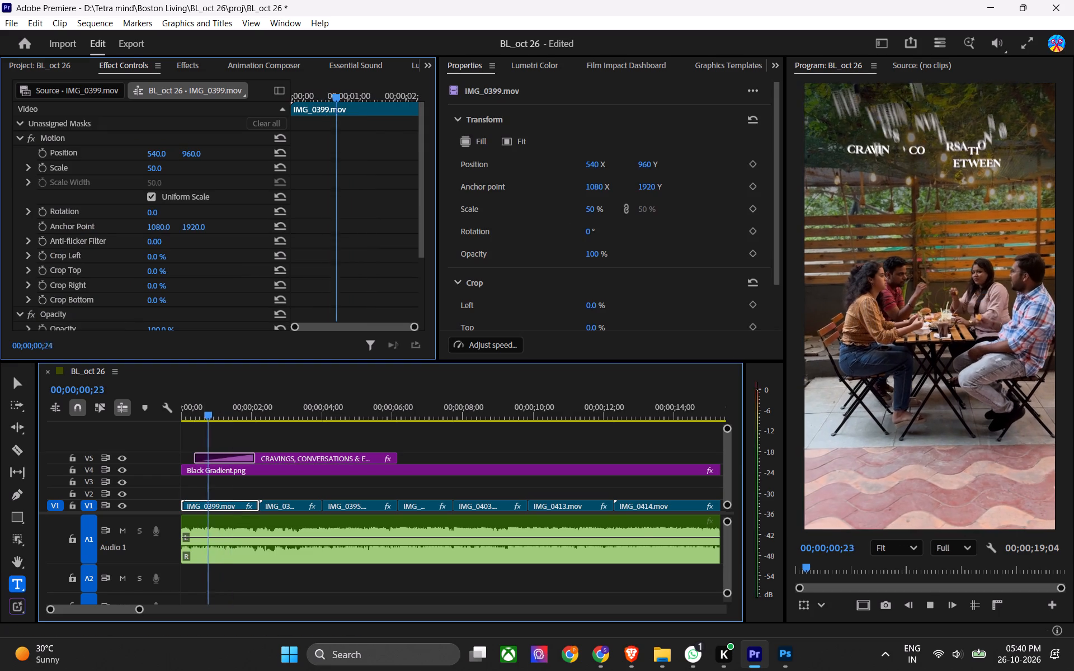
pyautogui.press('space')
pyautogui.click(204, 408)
# Delete the Text Animator transition from the start of the title clip on V5.
pyautogui.click(240, 459)
pyautogui.press('z')
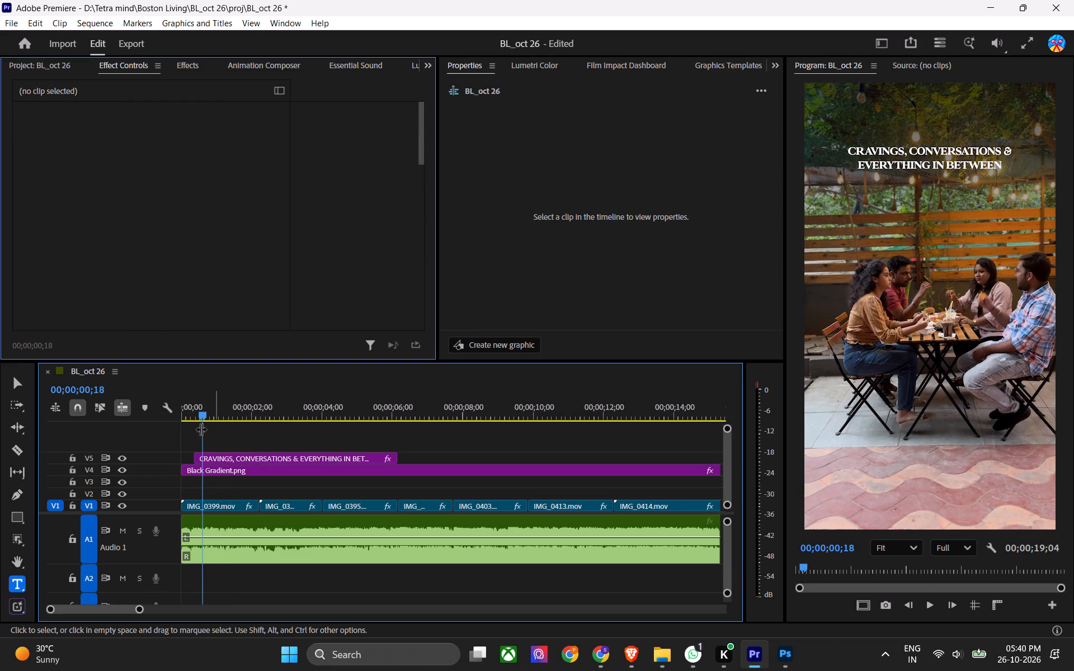
# Apply a fresh Text Animator transition to the start of the V5 title clip and lengthen it to 00;00;01;07.
pyautogui.click(189, 70)
pyautogui.moveTo(79, 233); pyautogui.dragTo(181, 401)
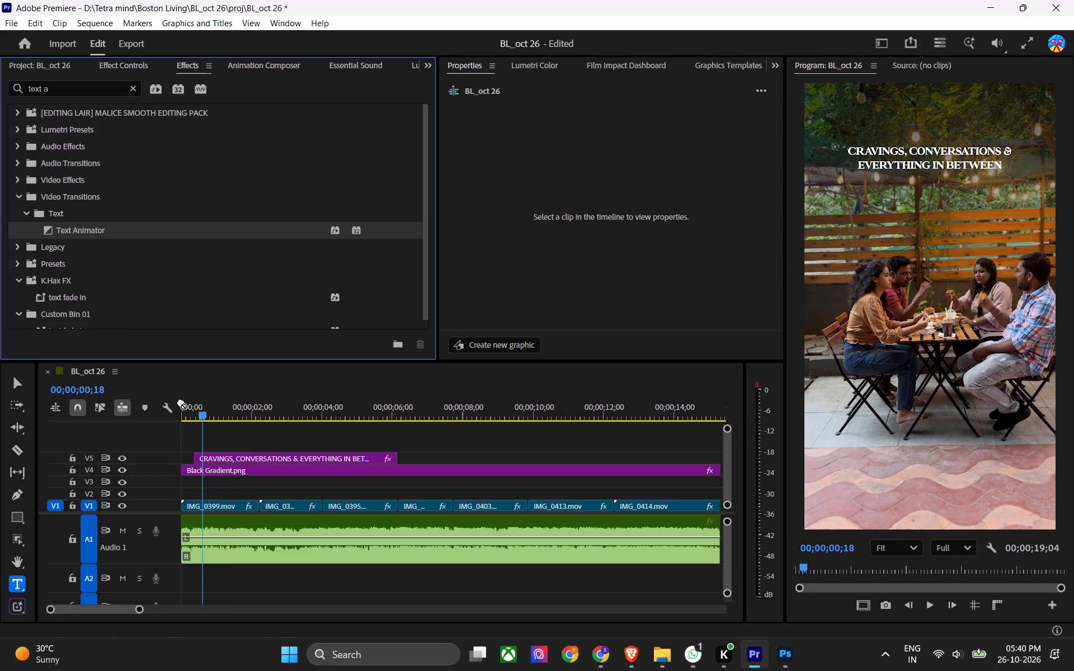
pyautogui.moveTo(181, 401); pyautogui.dragTo(198, 455)
pyautogui.click(228, 455)
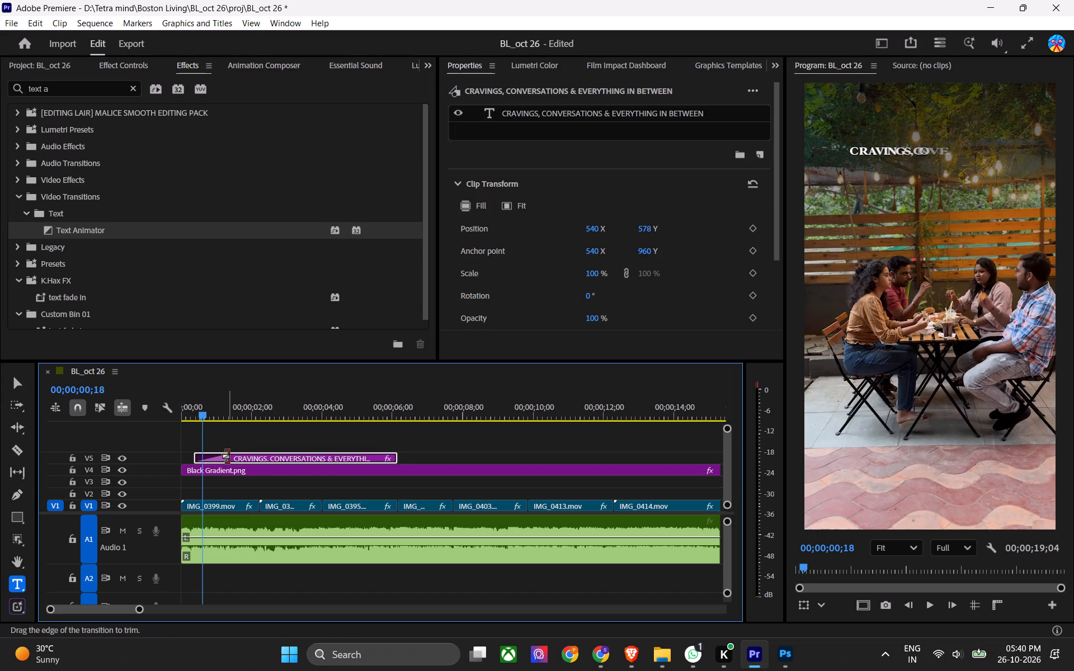
pyautogui.moveTo(227, 456); pyautogui.dragTo(235, 458)
# Examine the new Text Animator transition's preset, controls and curve graph.
pyautogui.click(137, 59)
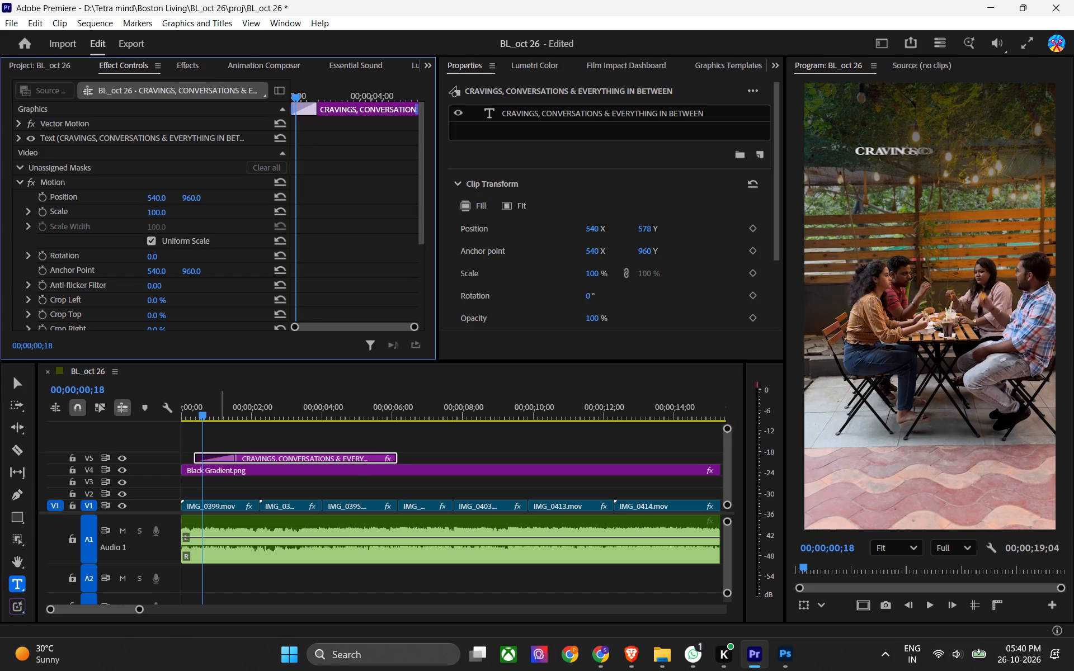
pyautogui.click(211, 462)
pyautogui.click(217, 458)
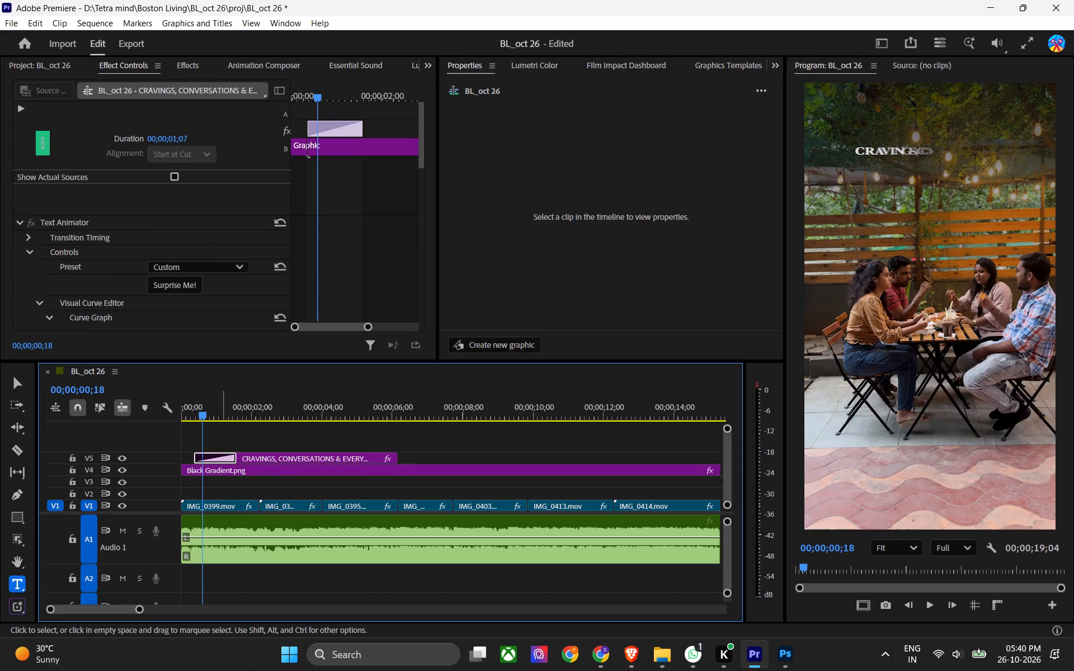
pyautogui.scroll(-2, 233, 294)
pyautogui.scroll(-7, 149, 273)
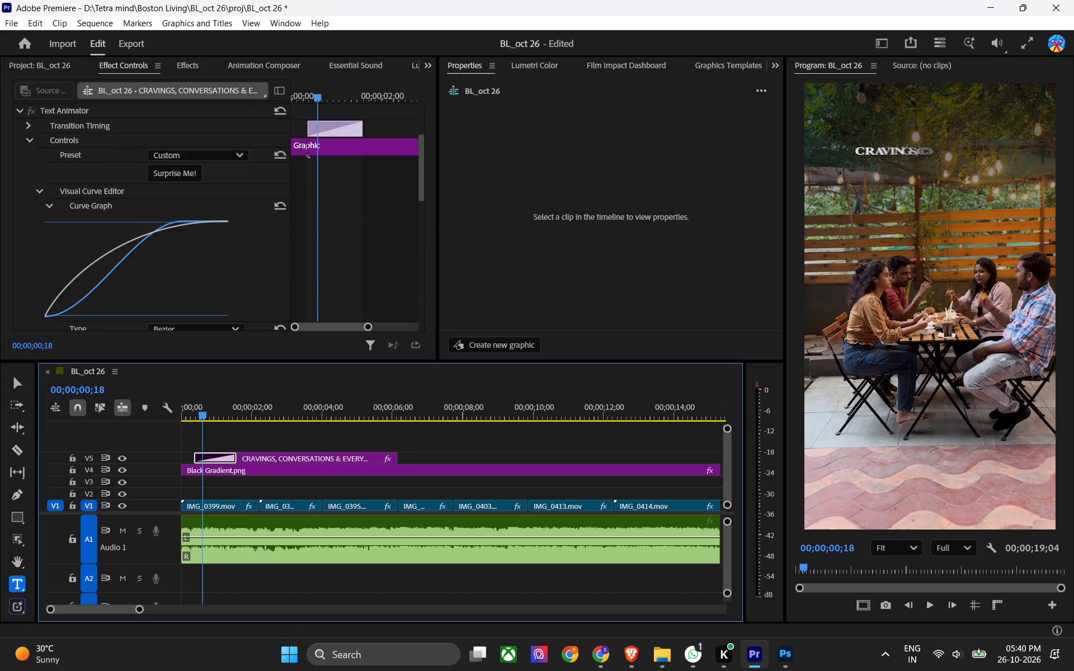
pyautogui.scroll(-6, 193, 275)
pyautogui.scroll(13, 233, 252)
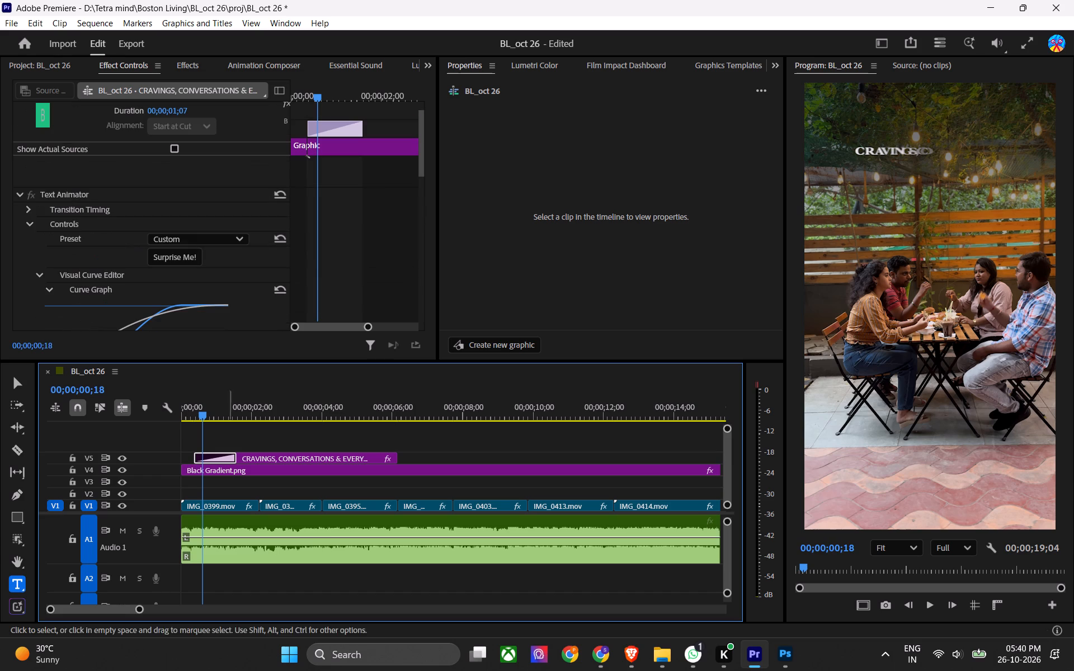
# Play the title's entrance and extend the end of its Text Animator transition slightly further.
pyautogui.click(198, 410)
pyautogui.press('space')
pyautogui.scroll(3, 259, 439)
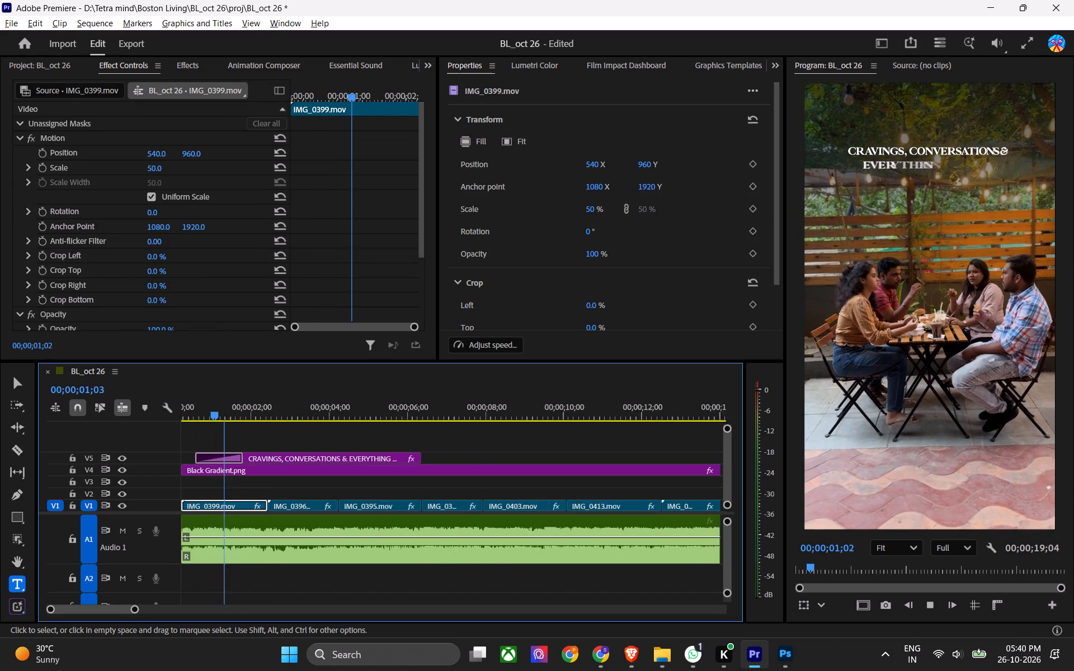
pyautogui.scroll(1, 259, 442)
pyautogui.press('space')
pyautogui.moveTo(256, 455); pyautogui.dragTo(265, 456)
# Save the project and play the sequence from the beginning.
pyautogui.moveTo(238, 416); pyautogui.dragTo(223, 420)
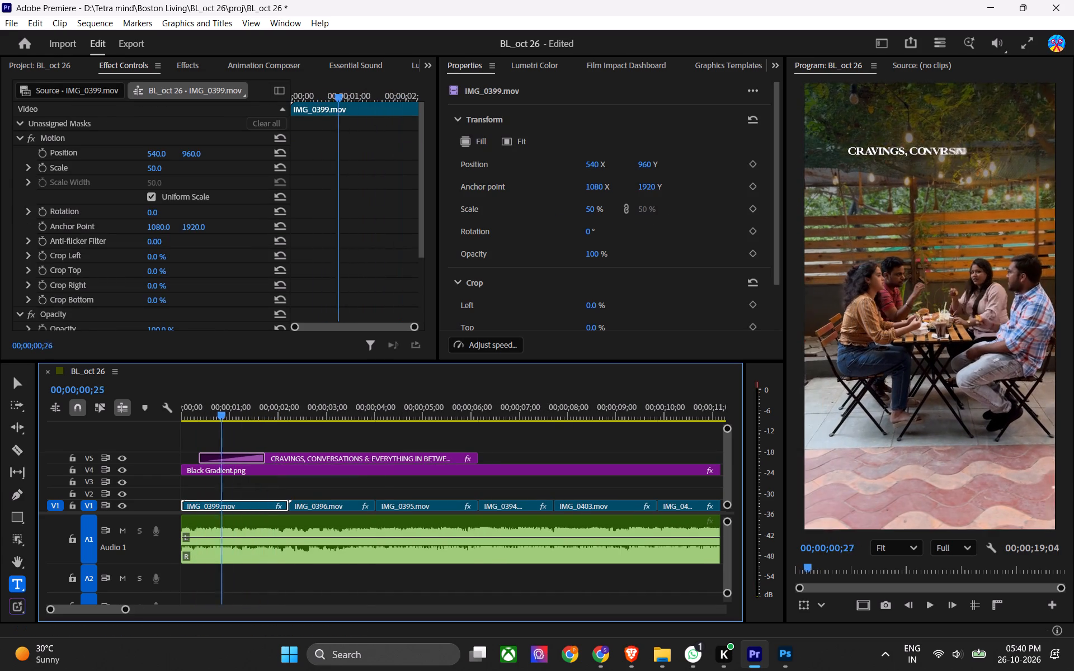
pyautogui.moveTo(223, 420); pyautogui.dragTo(182, 425)
pyautogui.hotkey('ctrl', 's')
pyautogui.hotkey('ctrl', 's')
pyautogui.press('space')
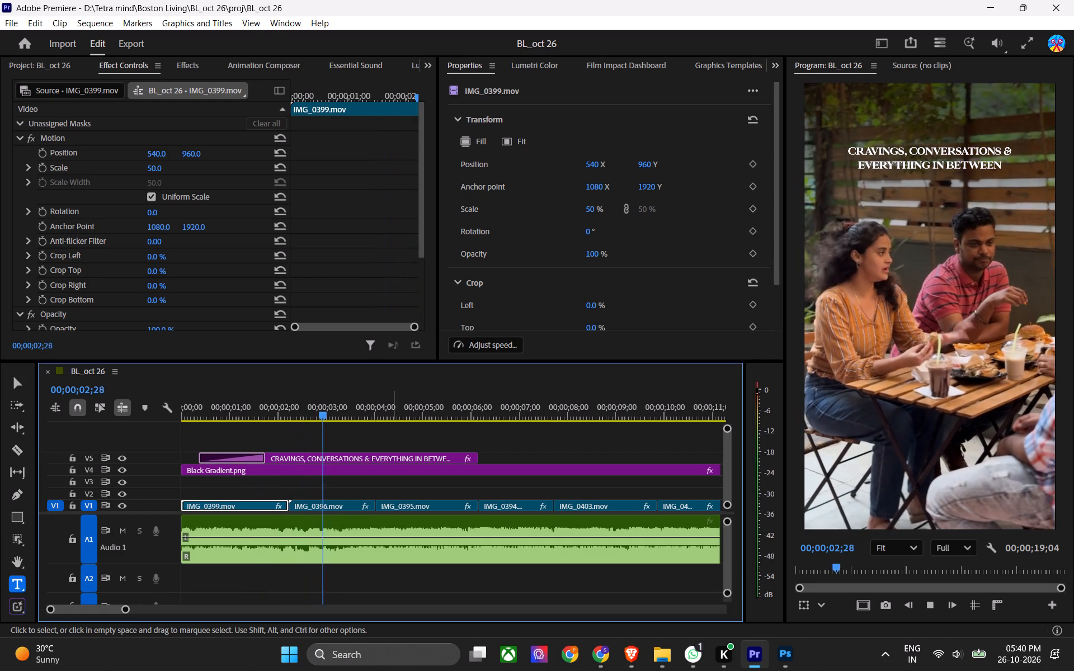
pyautogui.keyDown('alt'); pyautogui.scroll(-1, 380, 451); pyautogui.keyUp('alt')
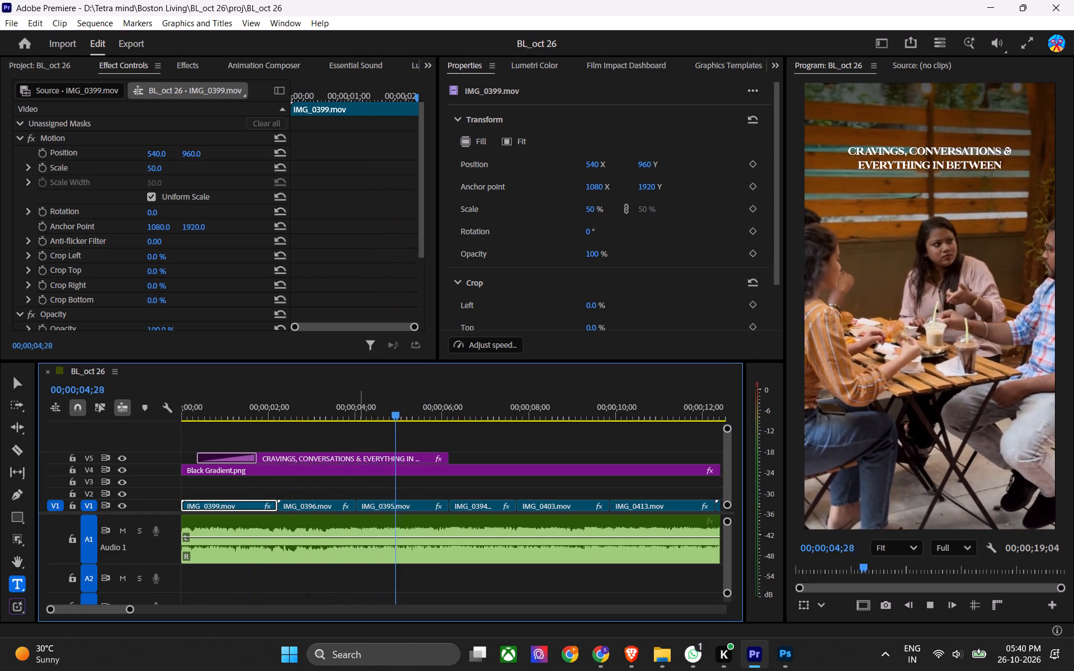
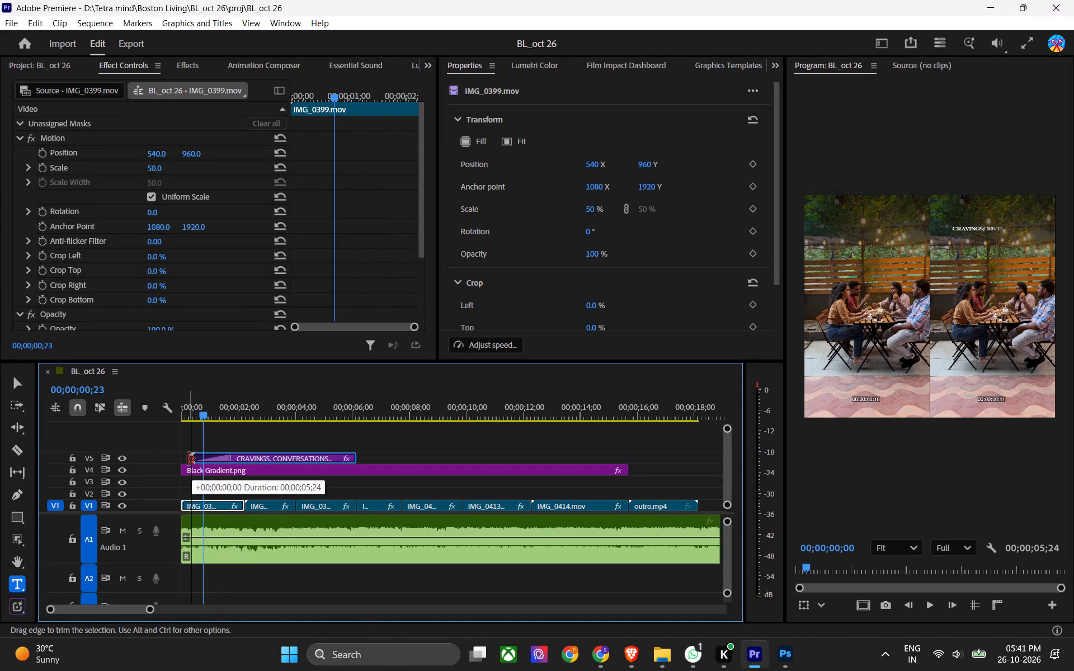
# Fine-trim the start of the V5 title clip with timeline snapping turned off, and play the sequence from the beginning.
pyautogui.moveTo(188, 459); pyautogui.dragTo(189, 450)
pyautogui.press('s')
pyautogui.moveTo(211, 398); pyautogui.dragTo(147, 414)
pyautogui.press('space')
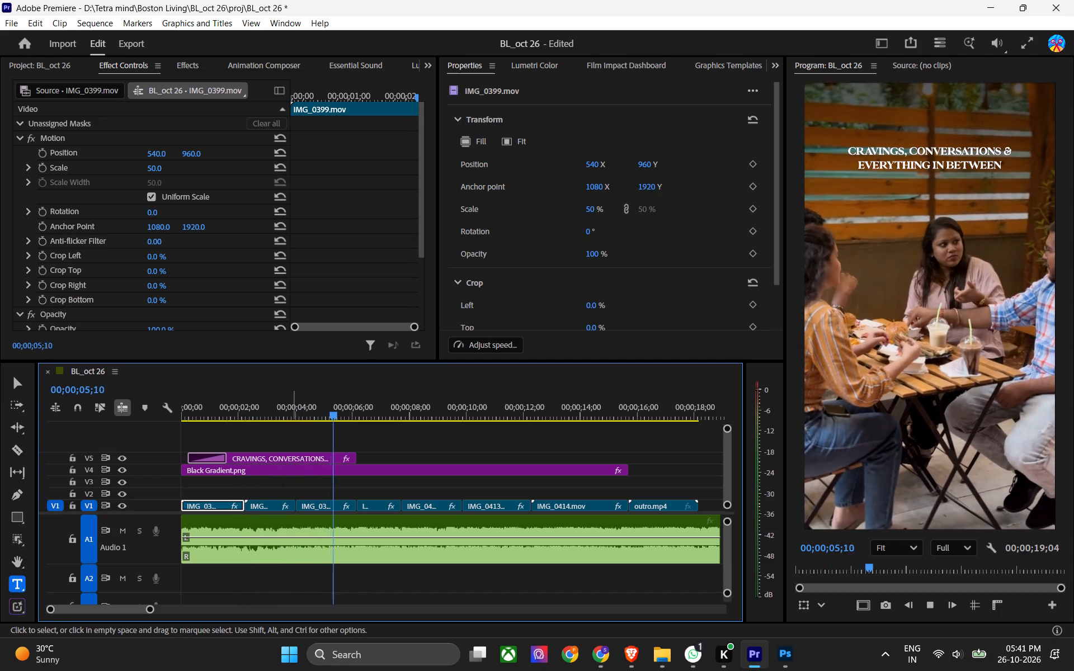
pyautogui.press('space')
# Duplicate the V5 title clip to start at about 00;00;06;17 and extend the copy's end to just before 00;00;14;00.
pyautogui.moveTo(280, 459); pyautogui.dragTo(479, 441)
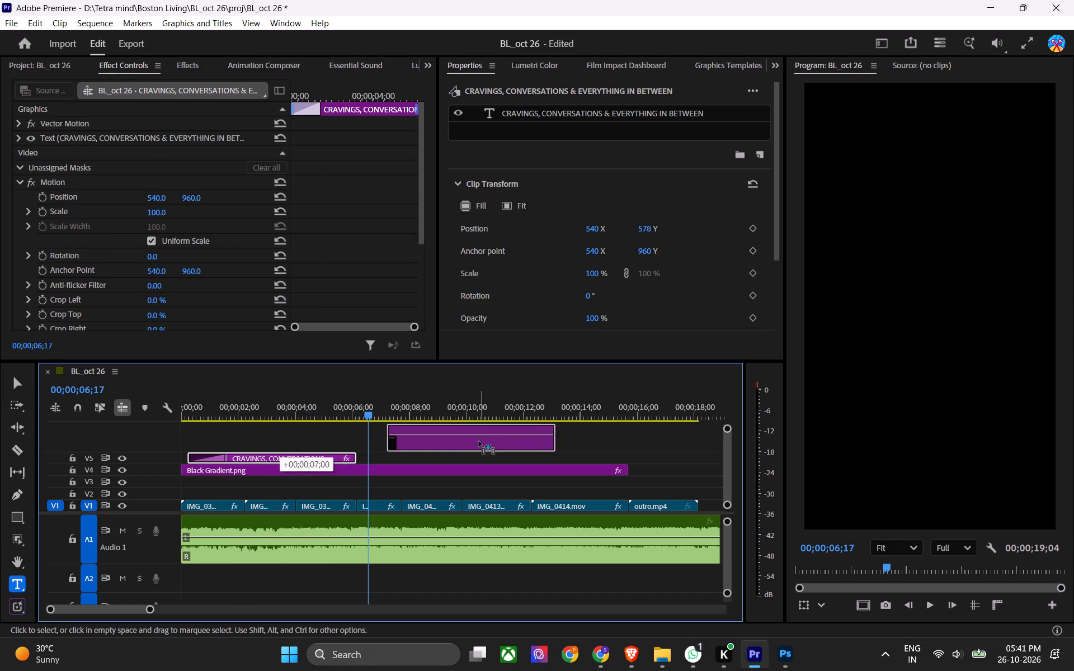
pyautogui.moveTo(479, 441); pyautogui.dragTo(463, 461)
pyautogui.moveTo(543, 454); pyautogui.dragTo(545, 455)
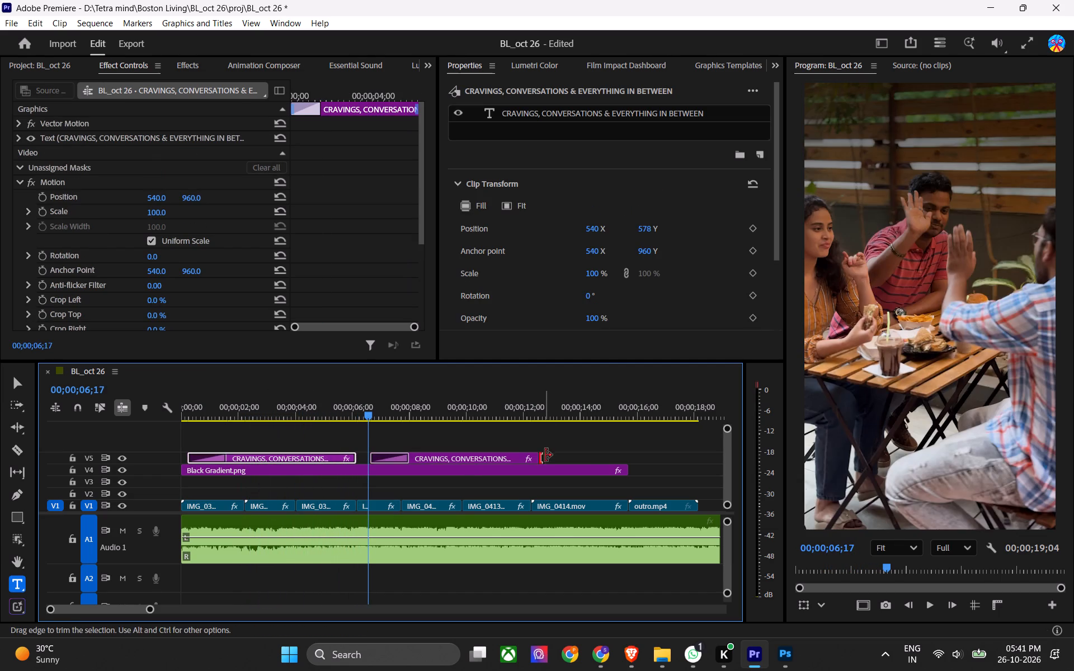
pyautogui.moveTo(545, 455); pyautogui.dragTo(582, 448)
pyautogui.moveTo(427, 401); pyautogui.dragTo(492, 433)
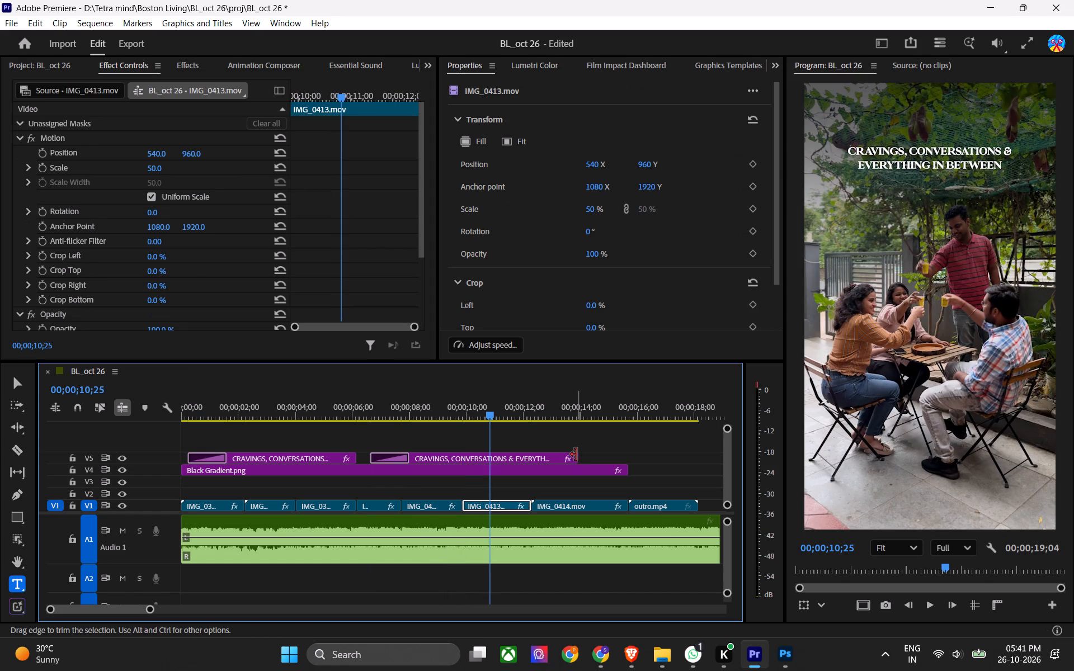
pyautogui.moveTo(576, 455); pyautogui.dragTo(574, 460)
# Apply the default transition to the end of the duplicated title clip.
pyautogui.rightClick(576, 459)
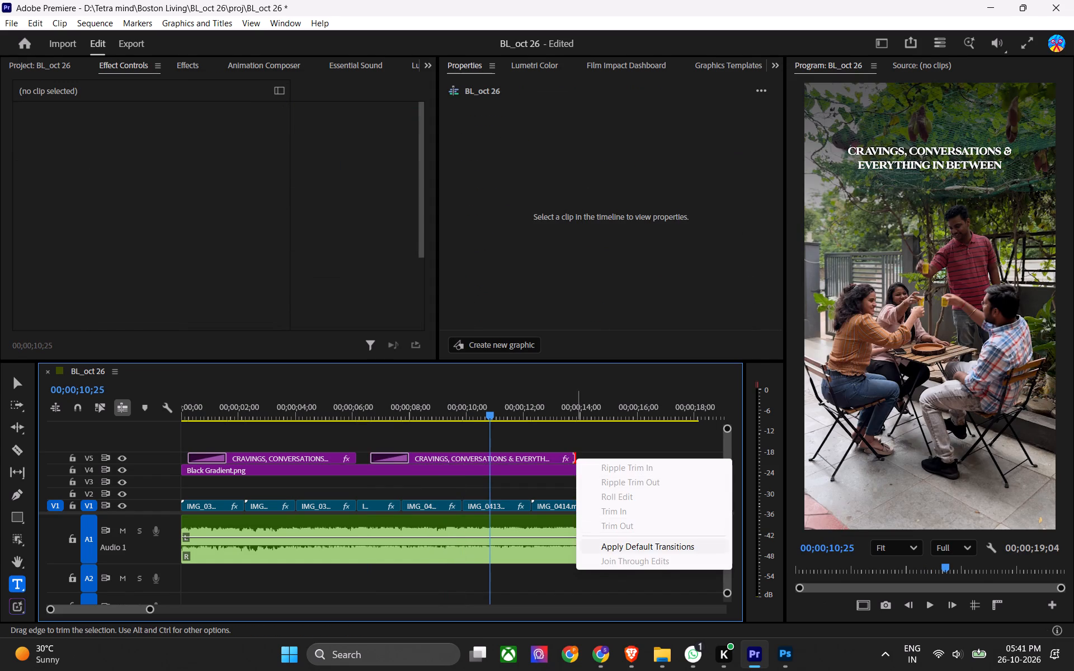
pyautogui.click(619, 545)
pyautogui.moveTo(551, 459); pyautogui.dragTo(563, 479)
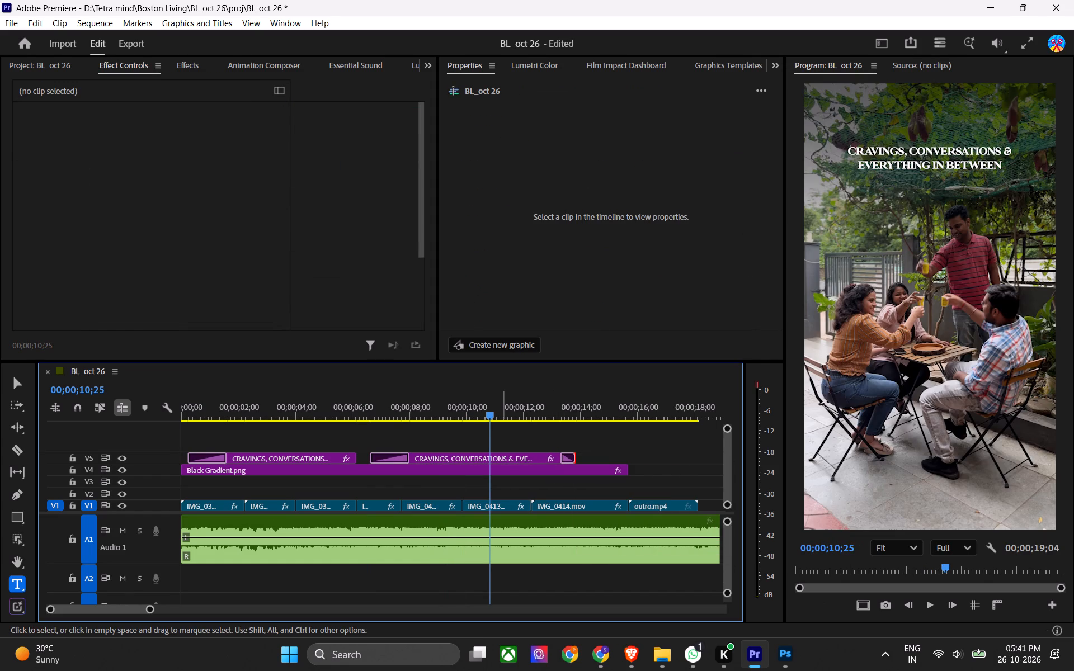
# Replace the duplicate's text with "Your go-to spot for a quick bite or a well-deserved break", broken after "bite", and save the project.
pyautogui.click(502, 461)
pyautogui.doubleClick(873, 163)
pyautogui.hotkey('ctrl', 'a')
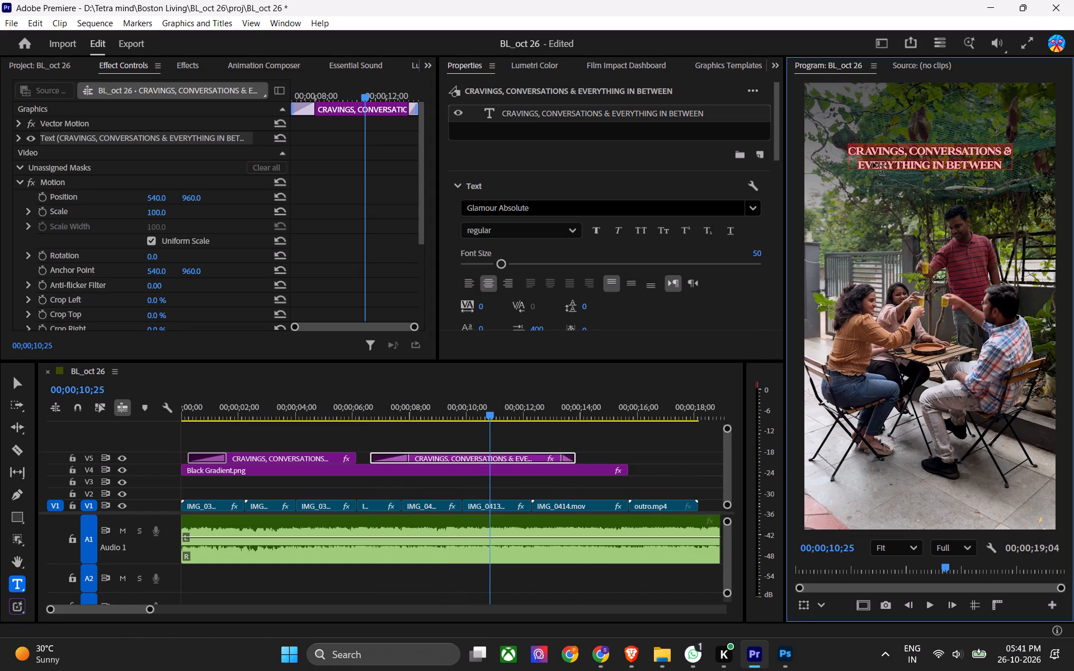
pyautogui.hotkey('ctrl', 'v')
pyautogui.click(555, 133)
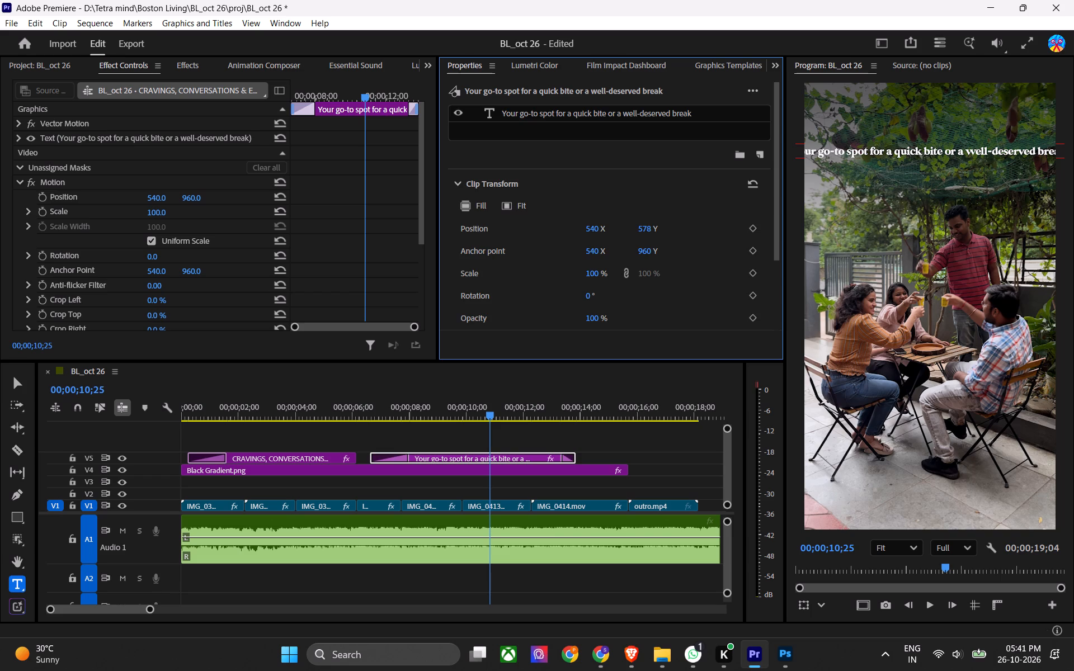
pyautogui.click(558, 117)
pyautogui.click(946, 152)
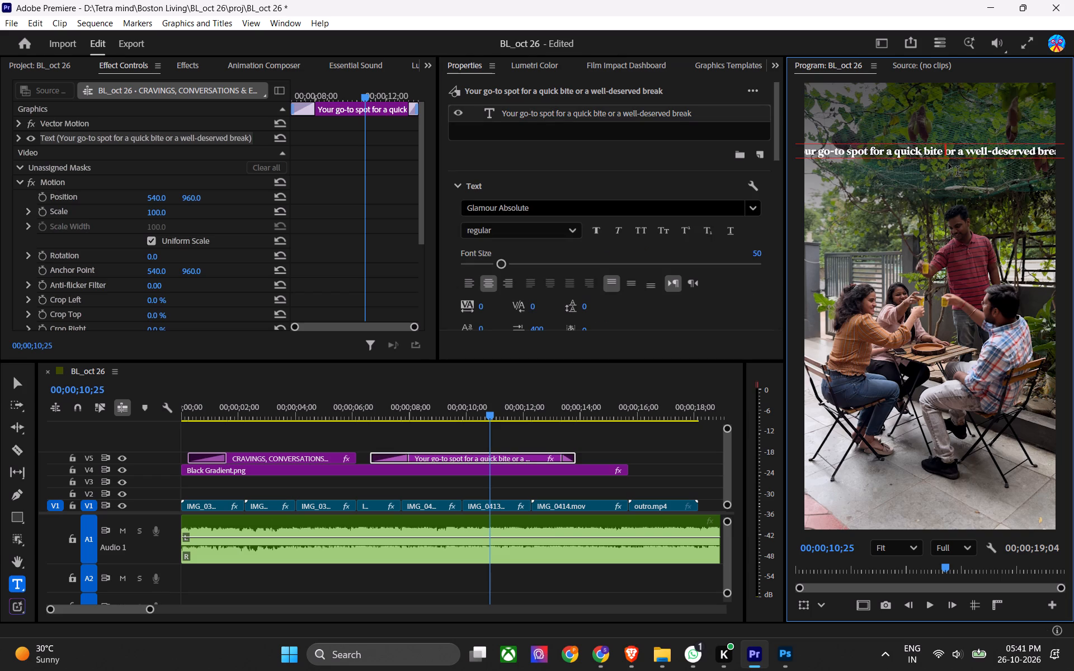
pyautogui.press('BackSpace')
pyautogui.press('Return')
pyautogui.click(598, 131)
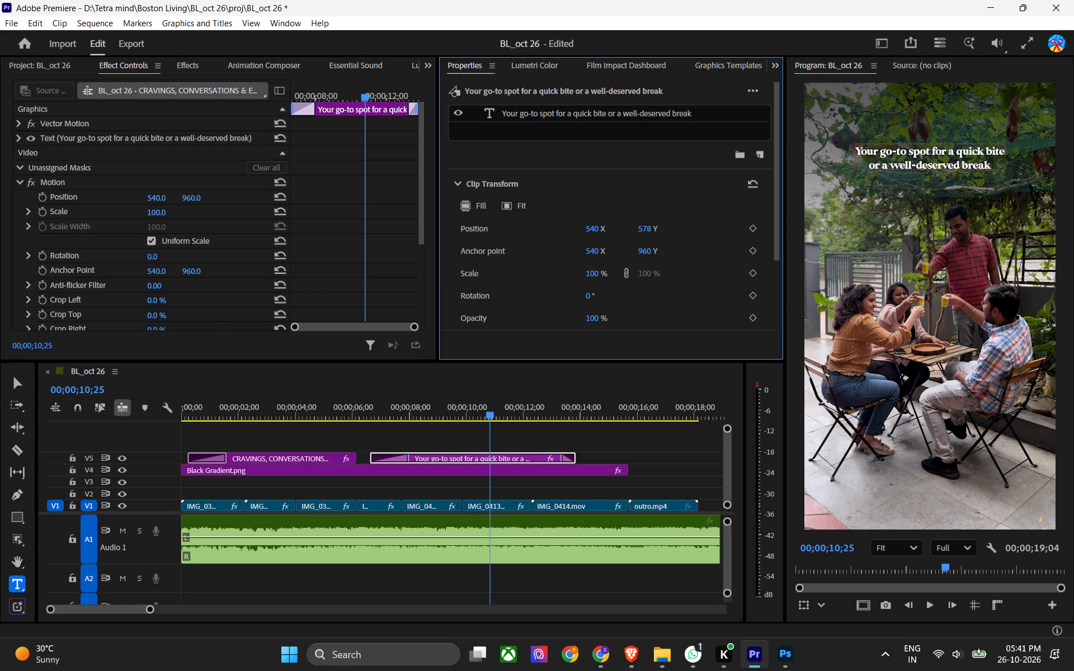
pyautogui.hotkey('ctrl', 's')
pyautogui.hotkey('ctrl', 's')
pyautogui.hotkey('ctrl', 's')
pyautogui.click(614, 155)
pyautogui.moveTo(624, 141); pyautogui.dragTo(625, 136)
pyautogui.hotkey('ctrl', 's')
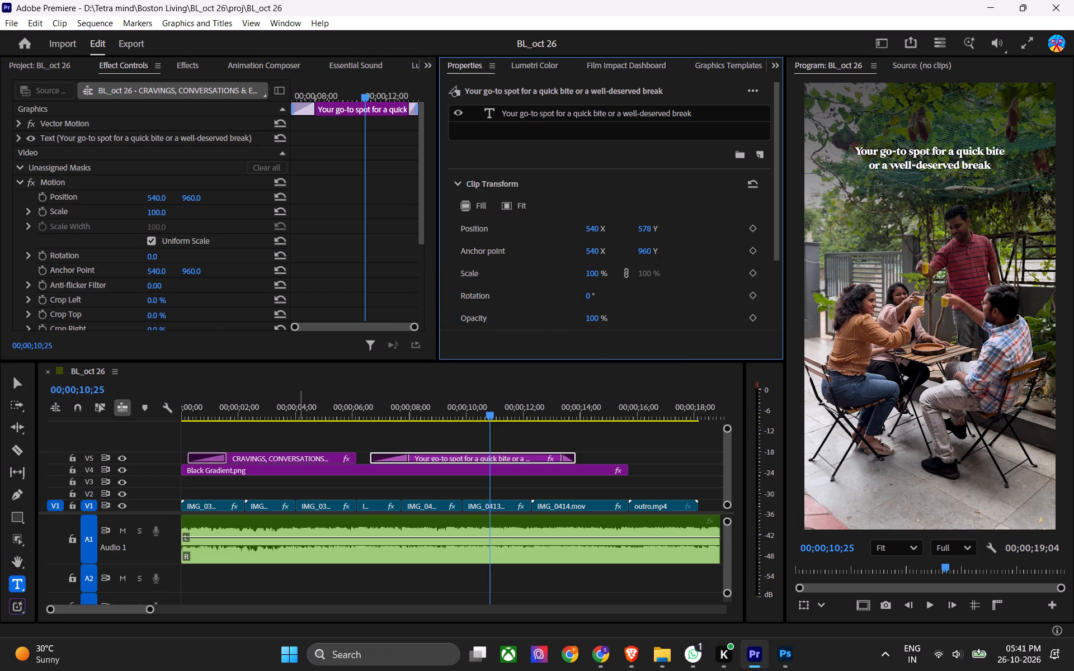
# Recolour the opening title's fill with the teal sampled from the outro's "DM us to know more" banner, and save the project.
pyautogui.moveTo(311, 391); pyautogui.dragTo(311, 398)
pyautogui.click(319, 463)
pyautogui.keyDown('alt'); pyautogui.scroll(-3, 527, 513); pyautogui.keyUp('alt')
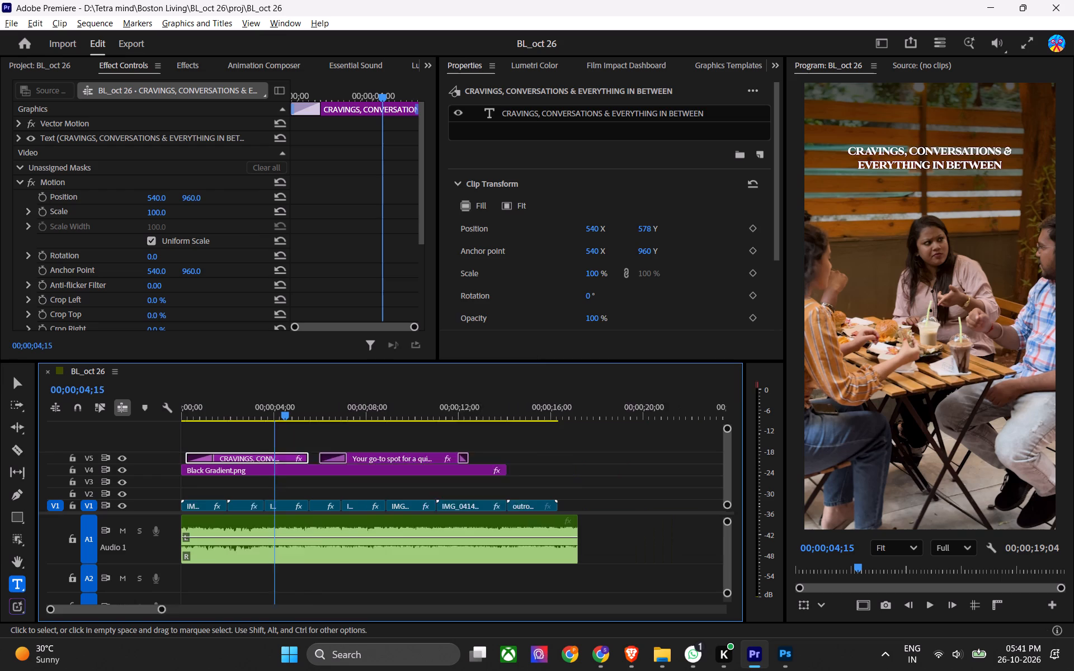
pyautogui.keyDown('alt'); pyautogui.scroll(-2, 527, 513); pyautogui.keyUp('alt')
pyautogui.hotkey('ctrl', 's')
pyautogui.moveTo(463, 414); pyautogui.dragTo(469, 419)
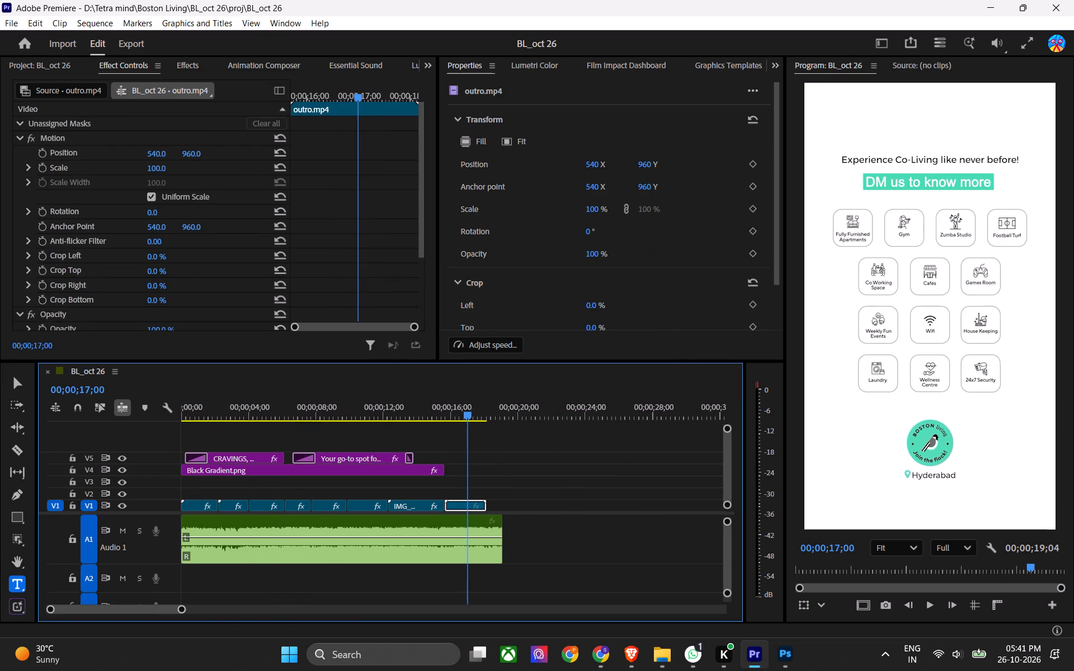
pyautogui.moveTo(469, 419); pyautogui.dragTo(469, 419)
pyautogui.click(238, 456)
pyautogui.click(539, 108)
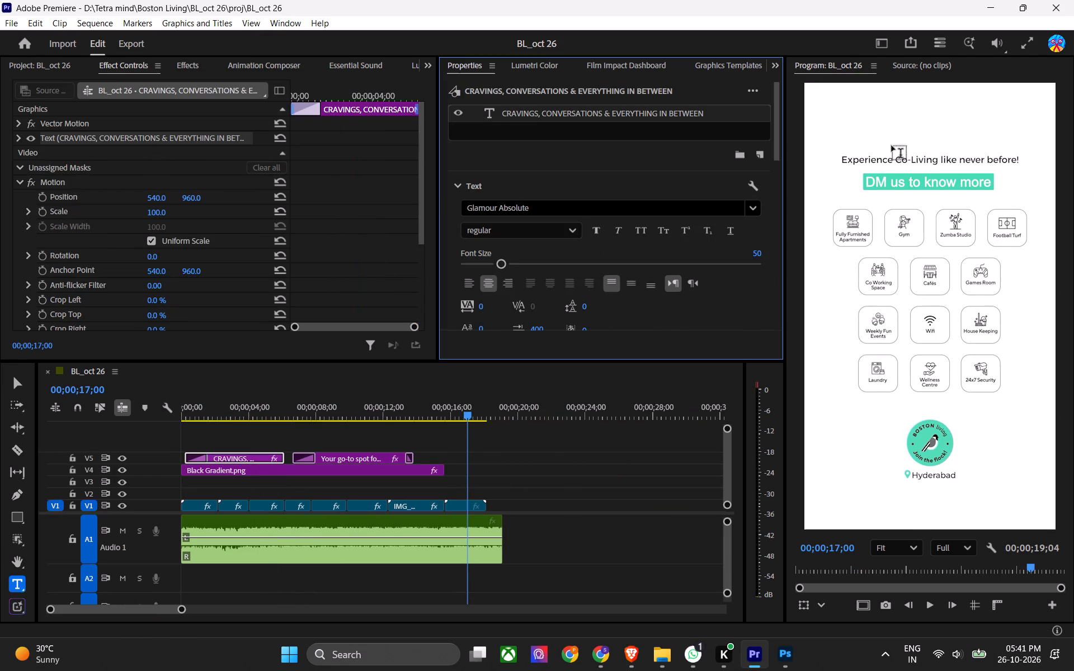
pyautogui.scroll(19, 891, 140)
pyautogui.scroll(-9, 455, 201)
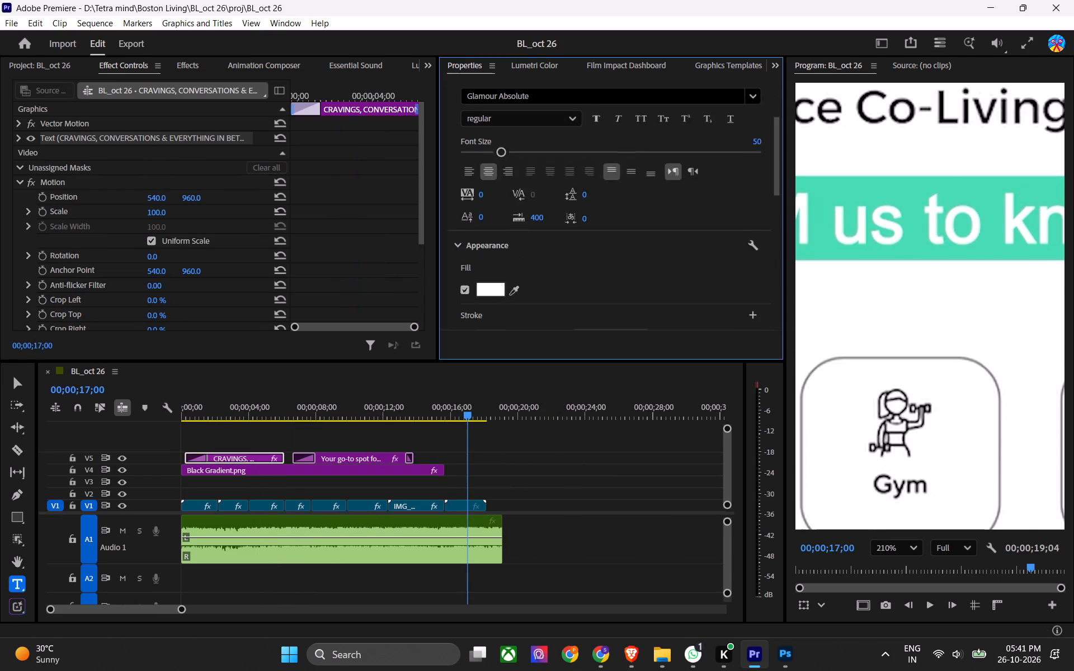
pyautogui.scroll(-5, 447, 210)
pyautogui.click(510, 211)
pyautogui.click(870, 193)
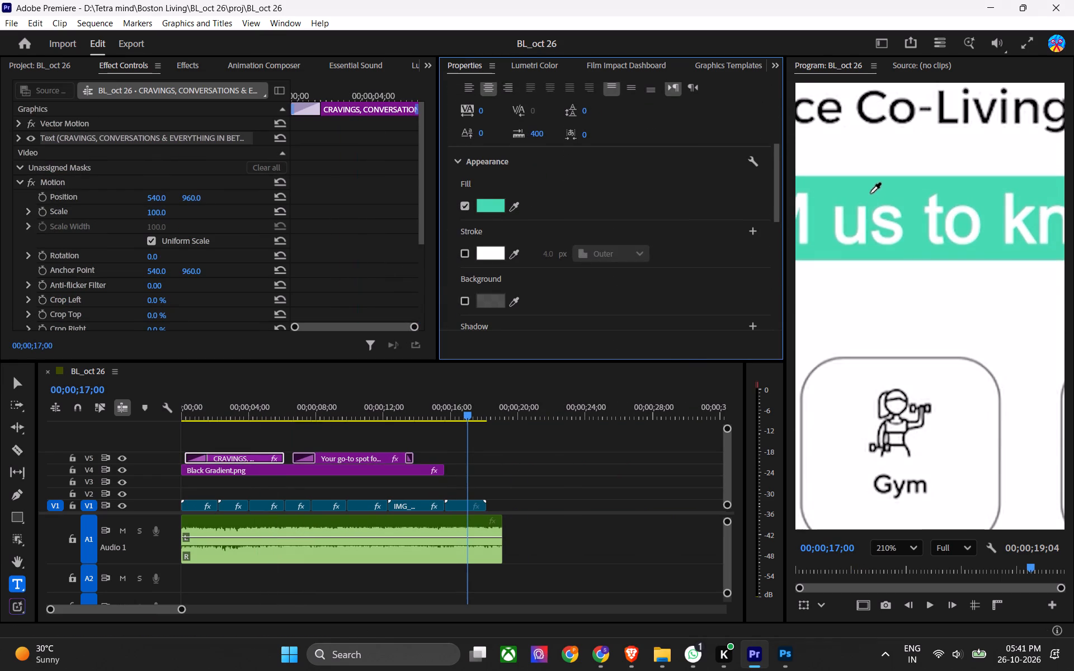
pyautogui.hotkey('ctrl', 's')
pyautogui.click(918, 550)
pyautogui.click(898, 355)
pyautogui.hotkey('ctrl', 's')
# Play the recoloured opening title from the start of the sequence and save the project.
pyautogui.moveTo(283, 401); pyautogui.dragTo(269, 407)
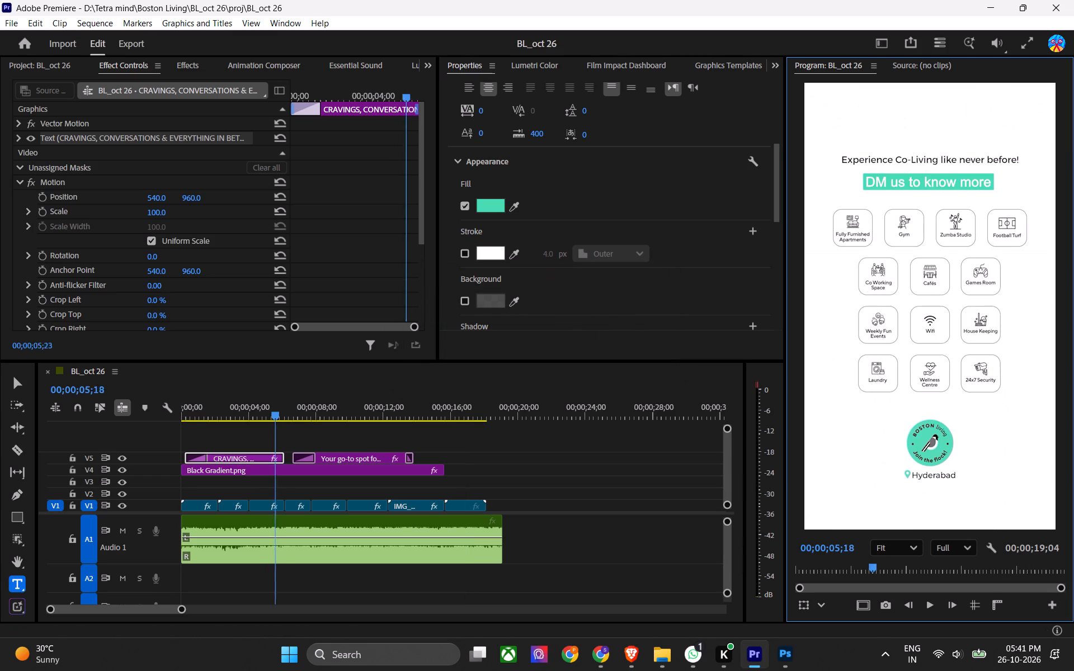
pyautogui.moveTo(269, 407); pyautogui.dragTo(189, 431)
pyautogui.press('space')
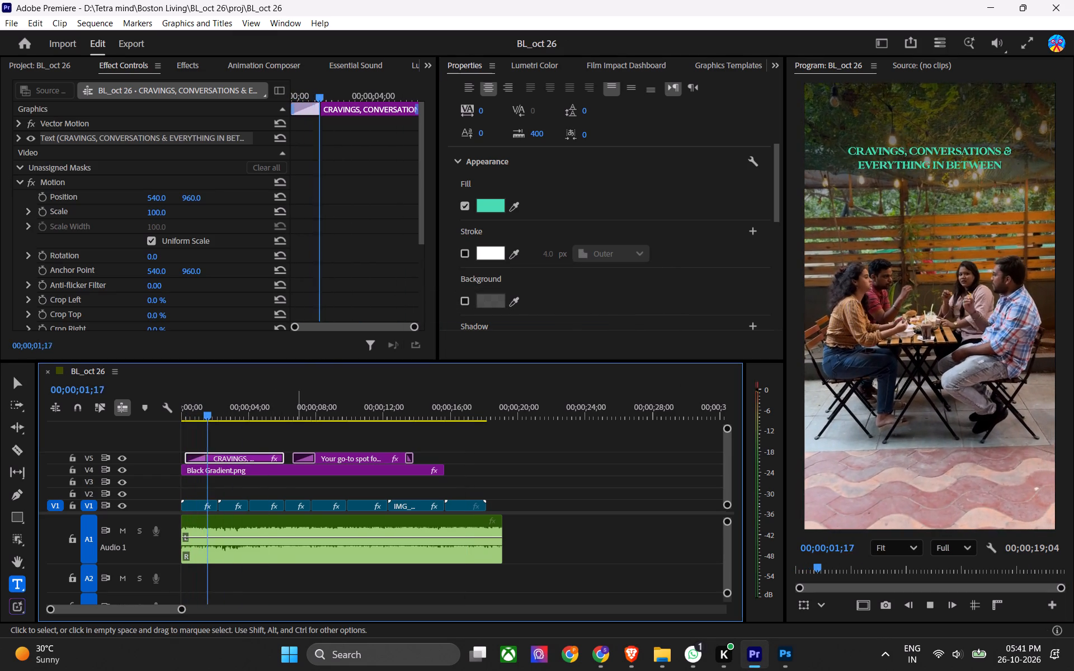
pyautogui.click(281, 442)
pyautogui.press('space')
pyautogui.keyDown('alt'); pyautogui.scroll(12, 245, 472); pyautogui.keyUp('alt')
pyautogui.hotkey('ctrl', 's')
# Find the Drop Shadow video effect by searching for "drop" and apply it to the opening title clip.
pyautogui.click(286, 460)
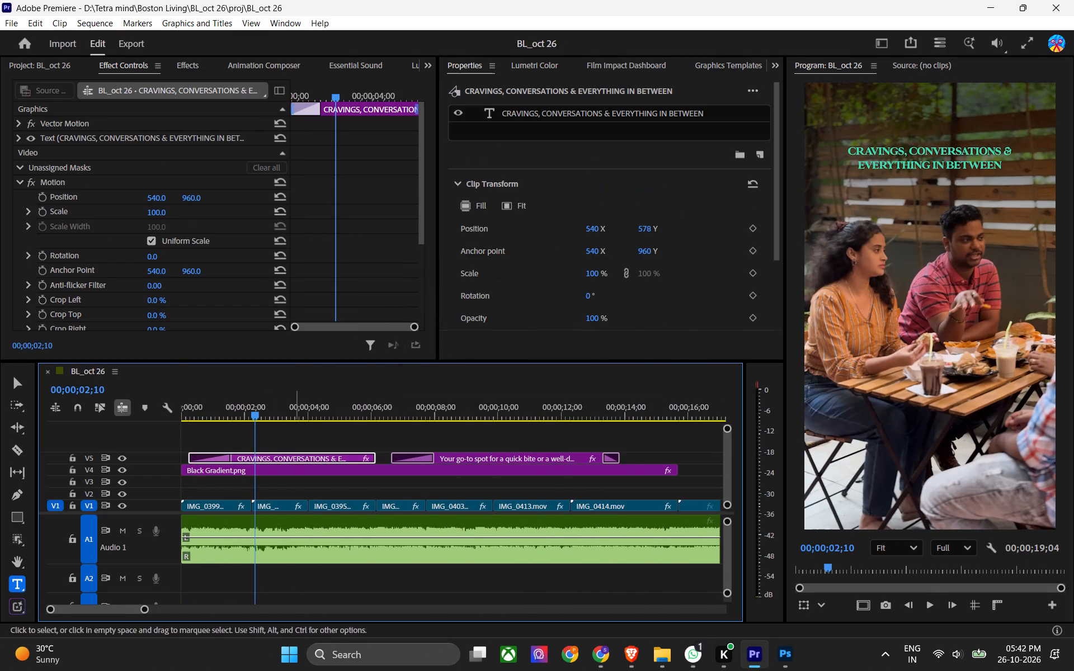
pyautogui.hotkey('ctrl', 's')
pyautogui.click(191, 64)
pyautogui.click(133, 88)
pyautogui.click(113, 89)
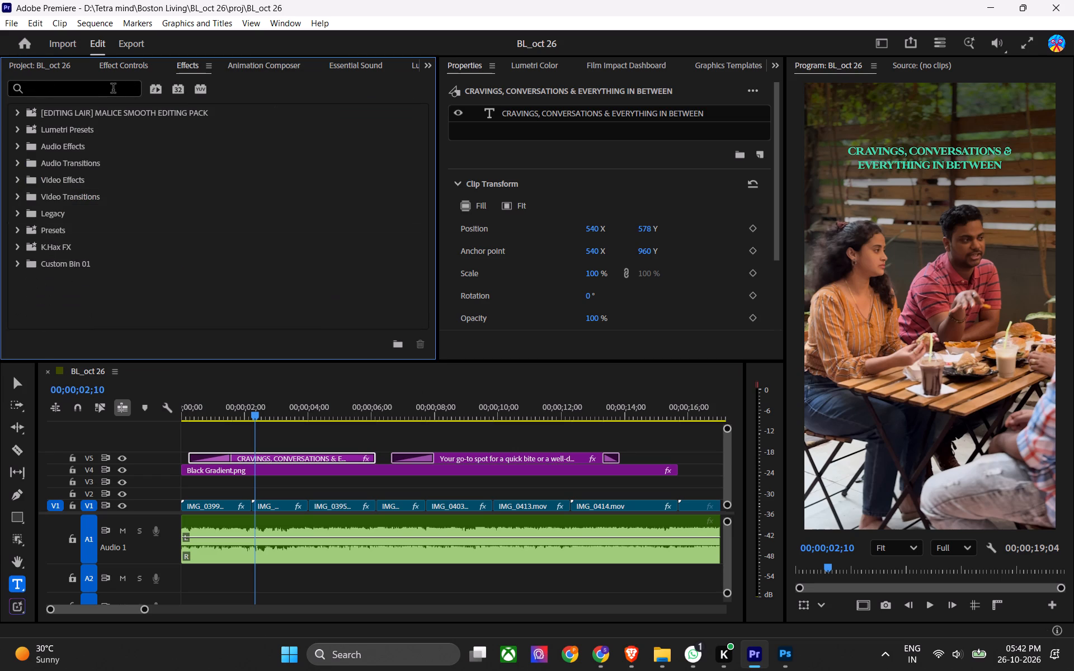
pyautogui.write('drop')
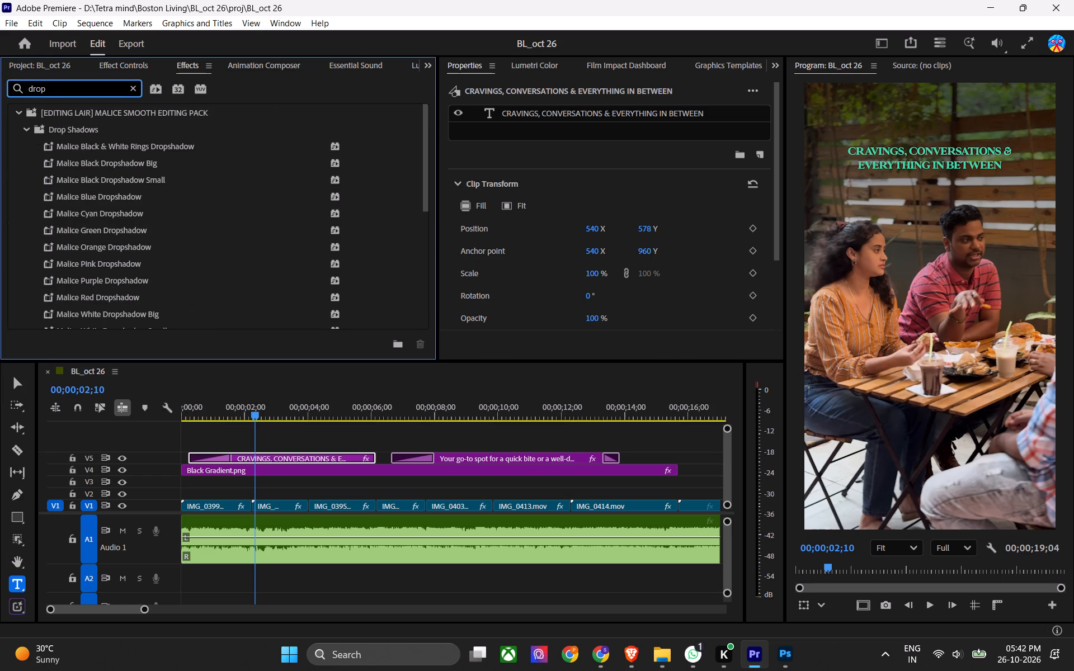
pyautogui.click(13, 111)
pyautogui.moveTo(86, 212); pyautogui.dragTo(294, 462)
# Play the opening title, compare it with and without the drop shadow, and save the project.
pyautogui.scroll(1, 294, 462)
pyautogui.moveTo(234, 404); pyautogui.dragTo(186, 428)
pyautogui.press('space')
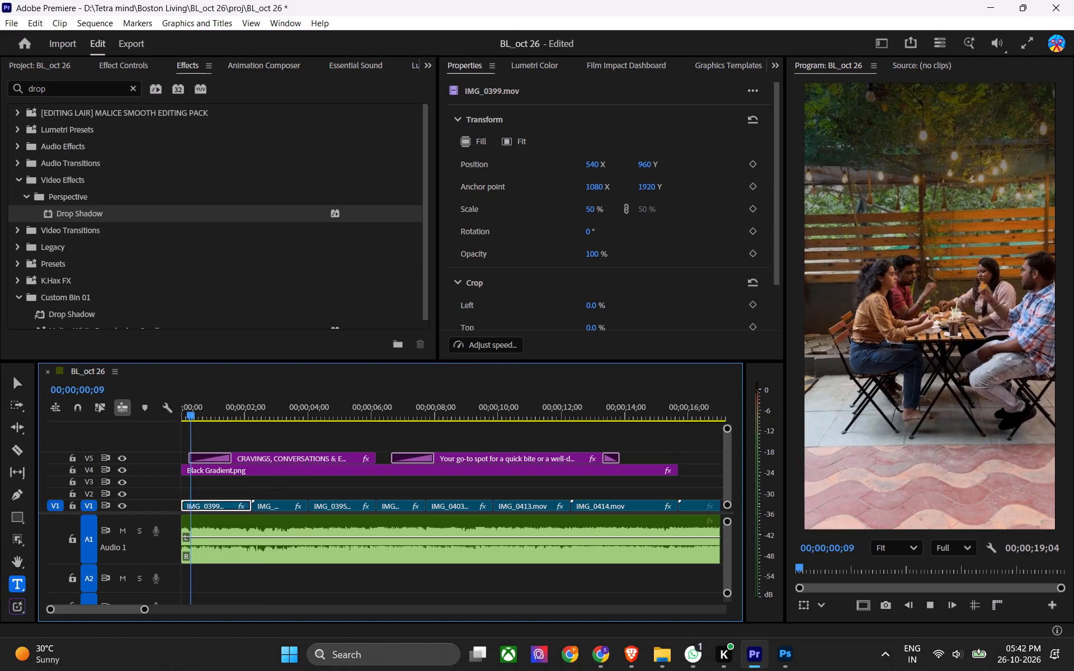
pyautogui.press('space')
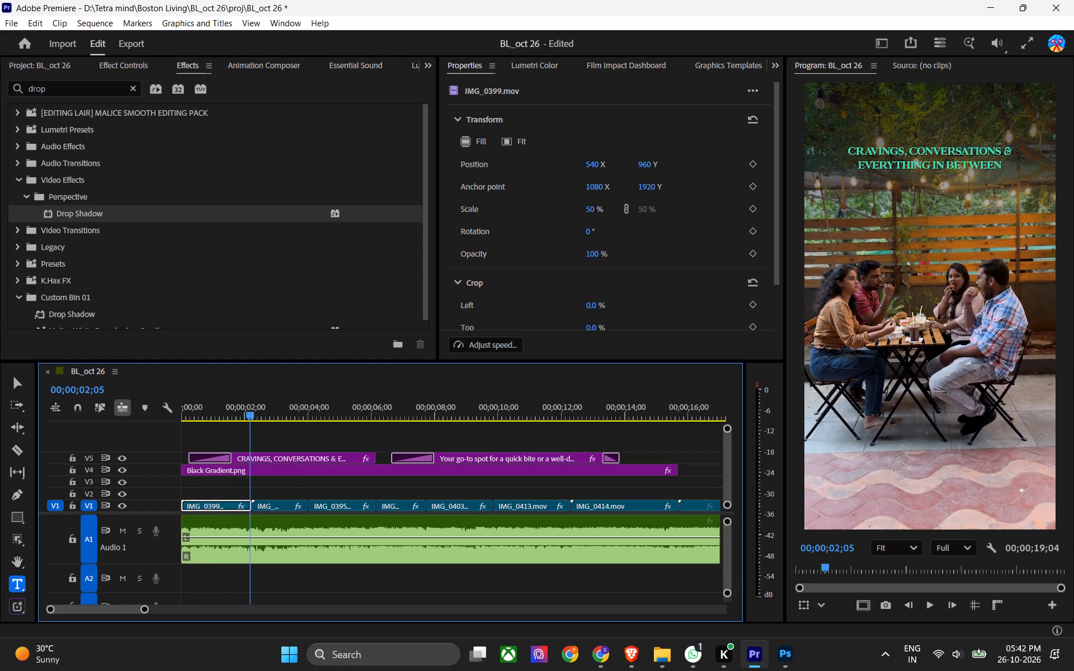
pyautogui.hotkey('ctrl', 'z')
pyautogui.hotkey('ctrl', 'shift', 'z')
pyautogui.scroll(12, 940, 126)
pyautogui.hotkey('ctrl', 'z')
pyautogui.hotkey('ctrl', 'shift', 'z')
pyautogui.hotkey('ctrl', 's')
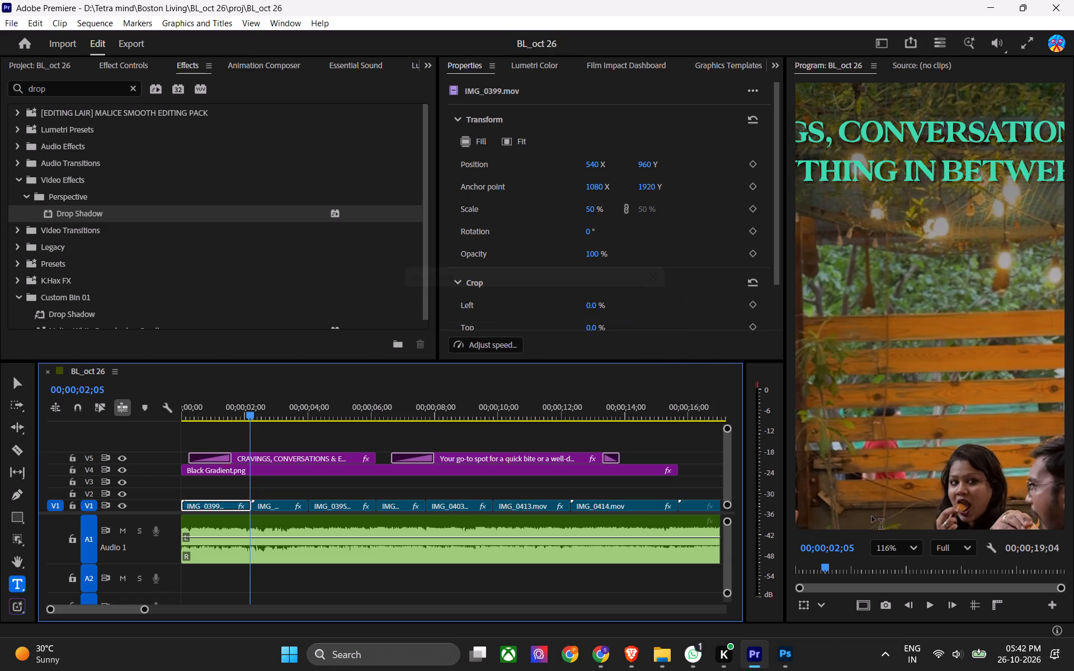
# Play the sequence from the beginning through the second title's entrance.
pyautogui.click(896, 553)
pyautogui.click(894, 351)
pyautogui.moveTo(253, 412); pyautogui.dragTo(181, 416)
pyautogui.press('space')
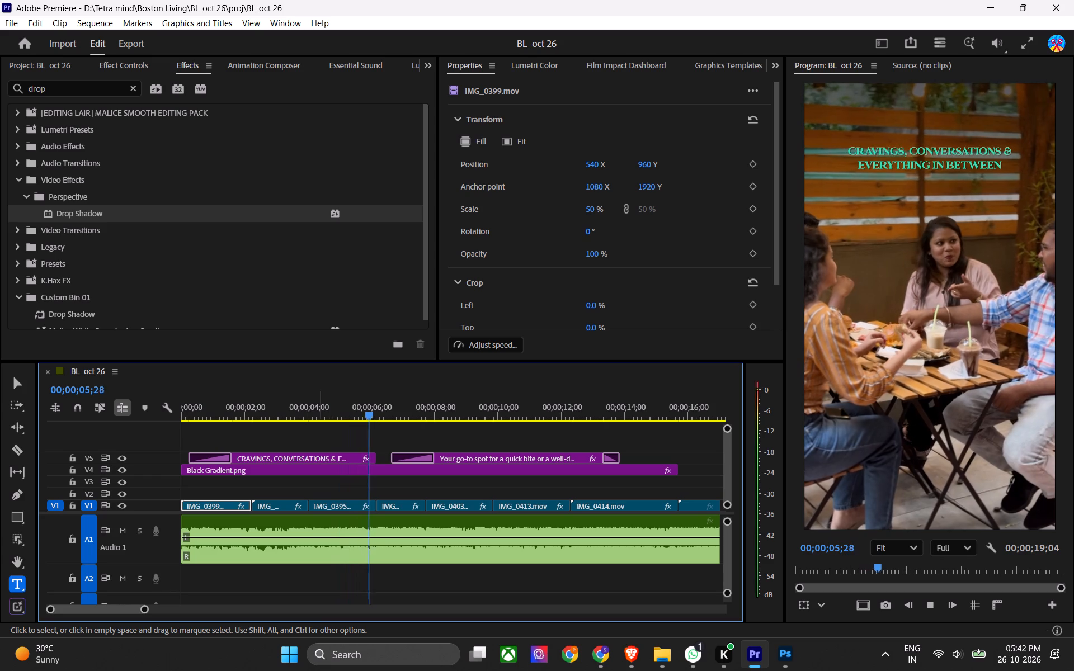
pyautogui.press('space')
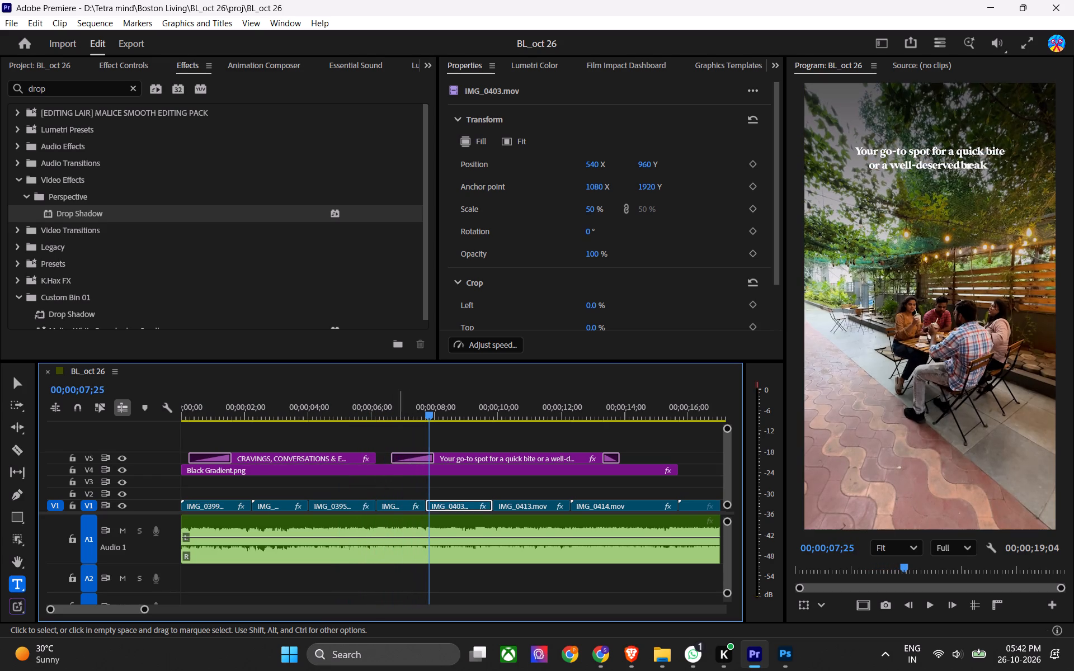
# Remove the transition from the start of the second title clip.
pyautogui.click(420, 461)
pyautogui.press('z')
pyautogui.hotkey('ctrl', 'z')
pyautogui.click(408, 455)
pyautogui.press('z')
pyautogui.click(403, 400)
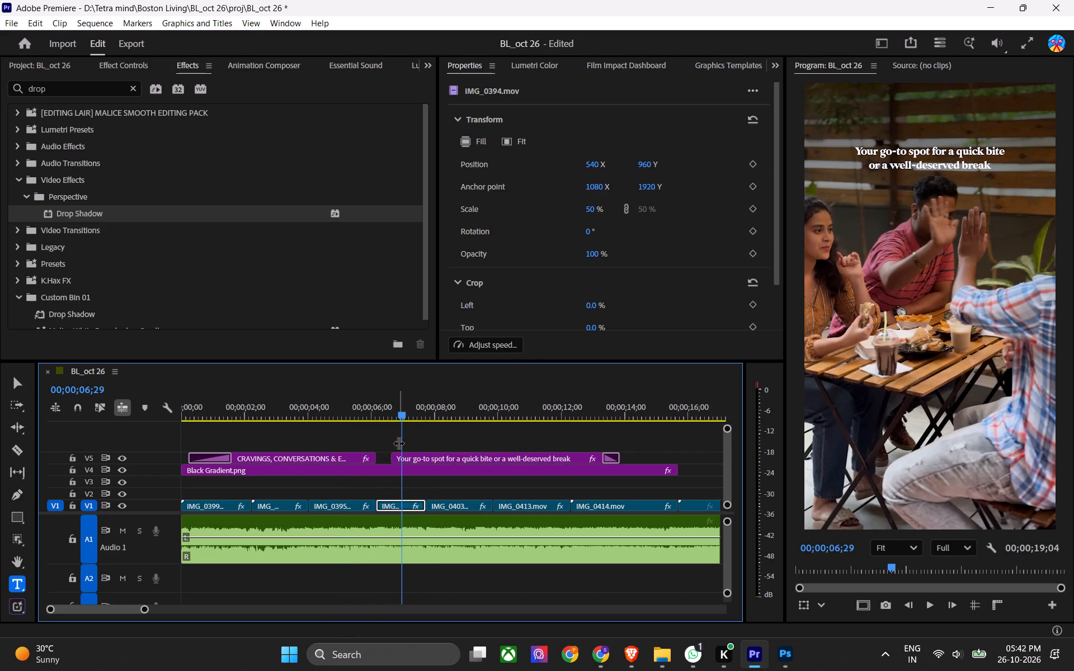
# Search the effects for "text" and apply the "text fade in" preset from Custom Bin 01 to the start of the second title.
pyautogui.click(412, 455)
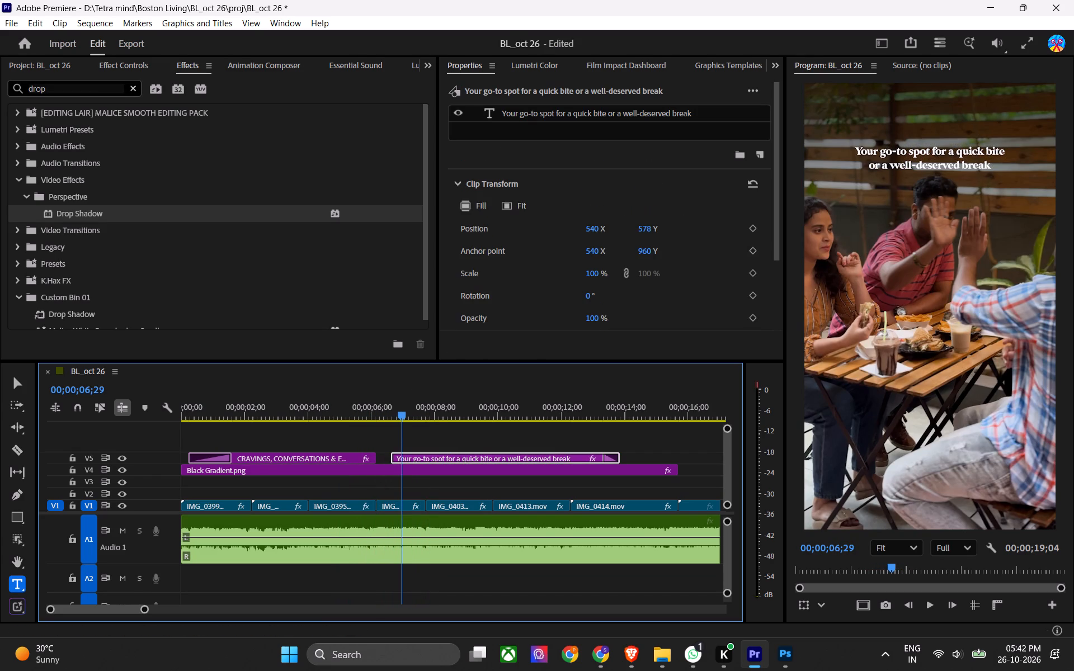
pyautogui.click(130, 88)
pyautogui.click(77, 84)
pyautogui.write('fade')
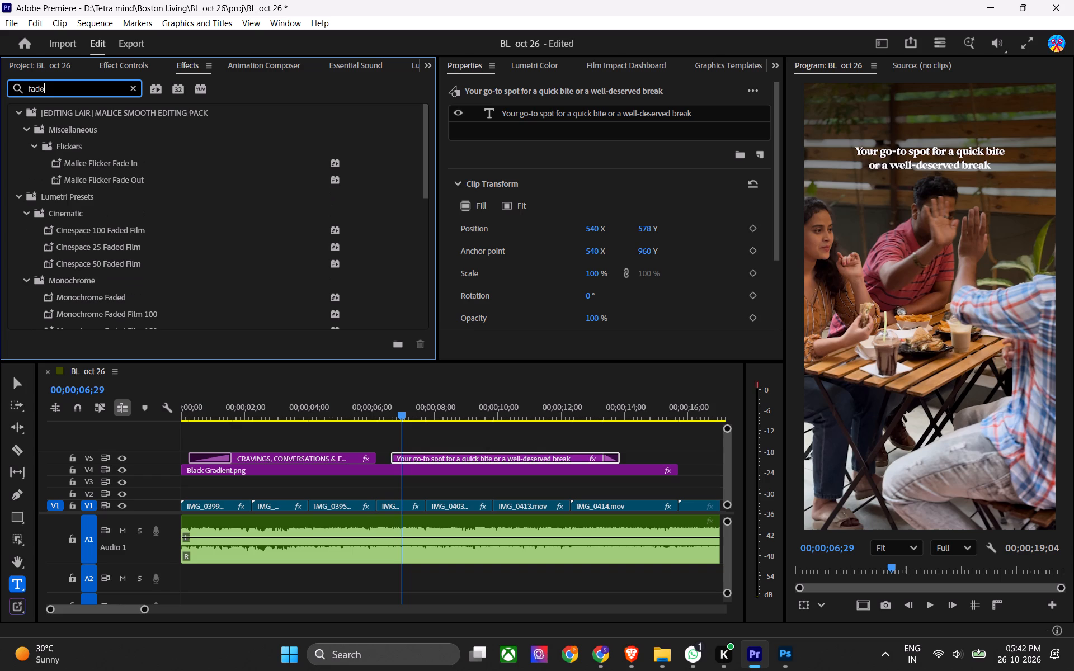
pyautogui.press('BackSpace')
pyautogui.hotkey('ctrl', 'a')
pyautogui.write('text')
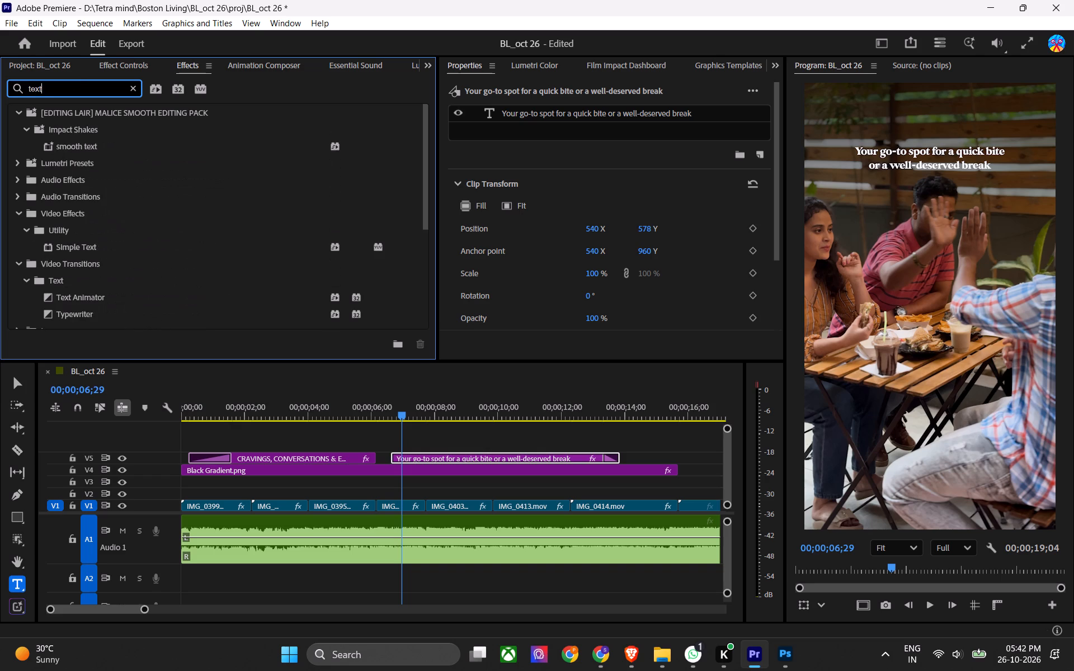
pyautogui.scroll(-5, 88, 233)
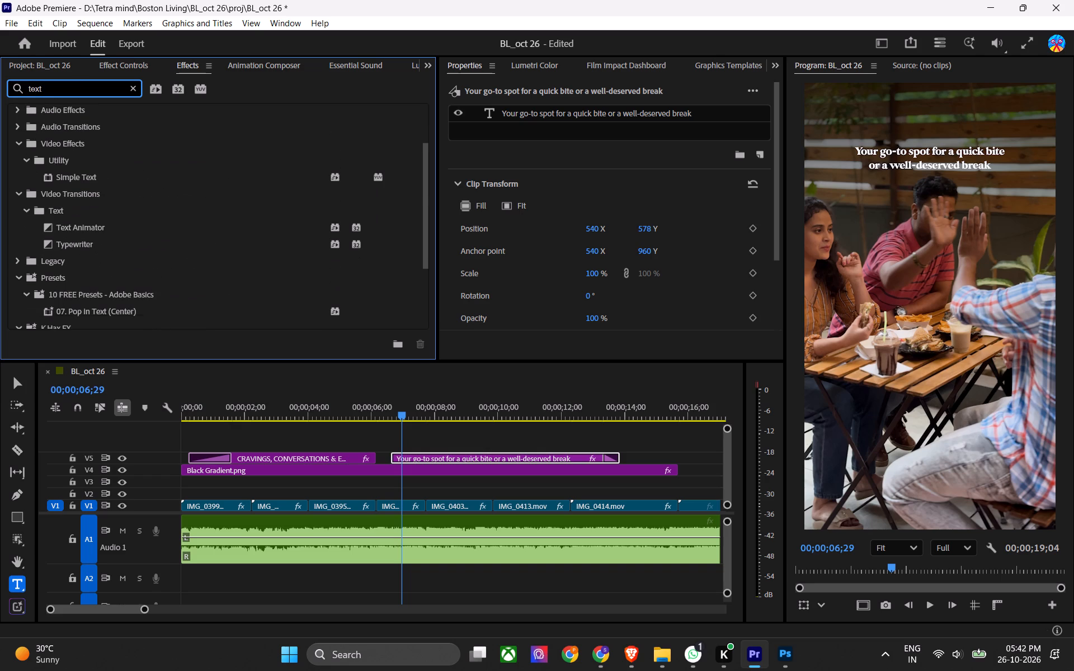
pyautogui.scroll(-12, 122, 227)
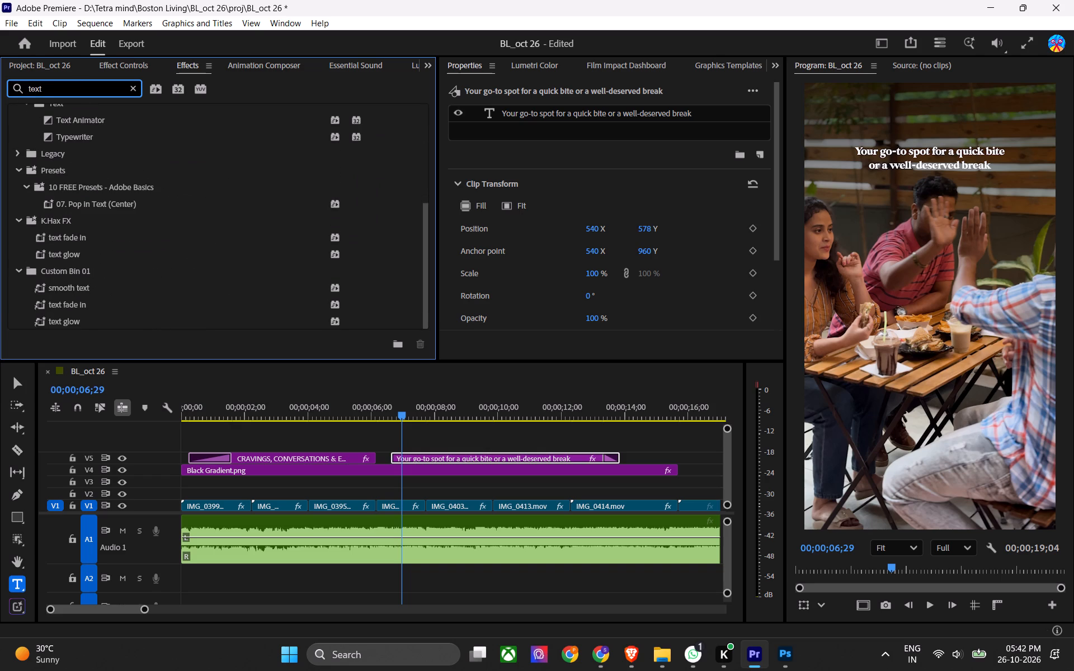
pyautogui.moveTo(74, 305); pyautogui.dragTo(395, 463)
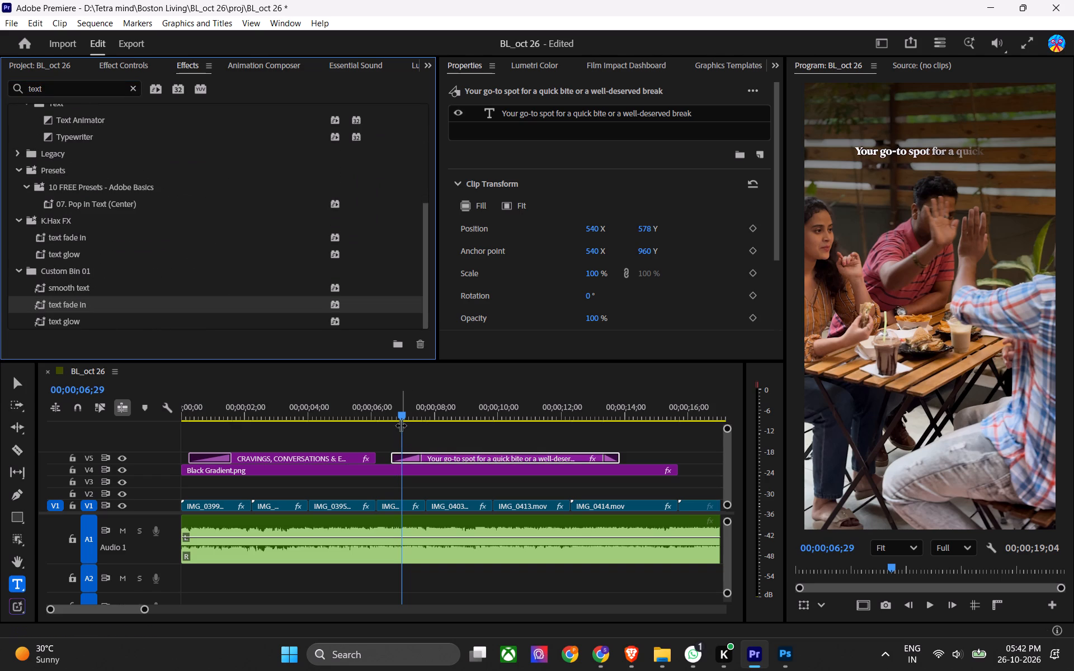
# Lengthen the text fade-in transition at the start of the second title clip to about 3 seconds.
pyautogui.click(394, 404)
pyautogui.press('space')
pyautogui.keyDown('alt'); pyautogui.scroll(4, 395, 427); pyautogui.keyUp('alt')
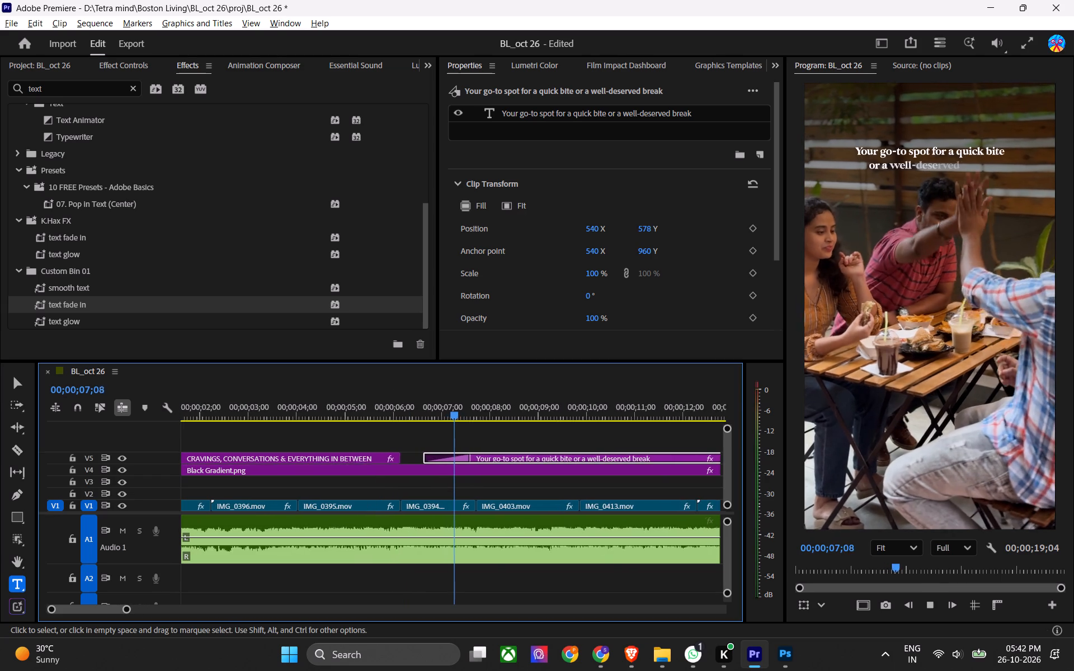
pyautogui.press('space')
pyautogui.moveTo(442, 459); pyautogui.dragTo(534, 460)
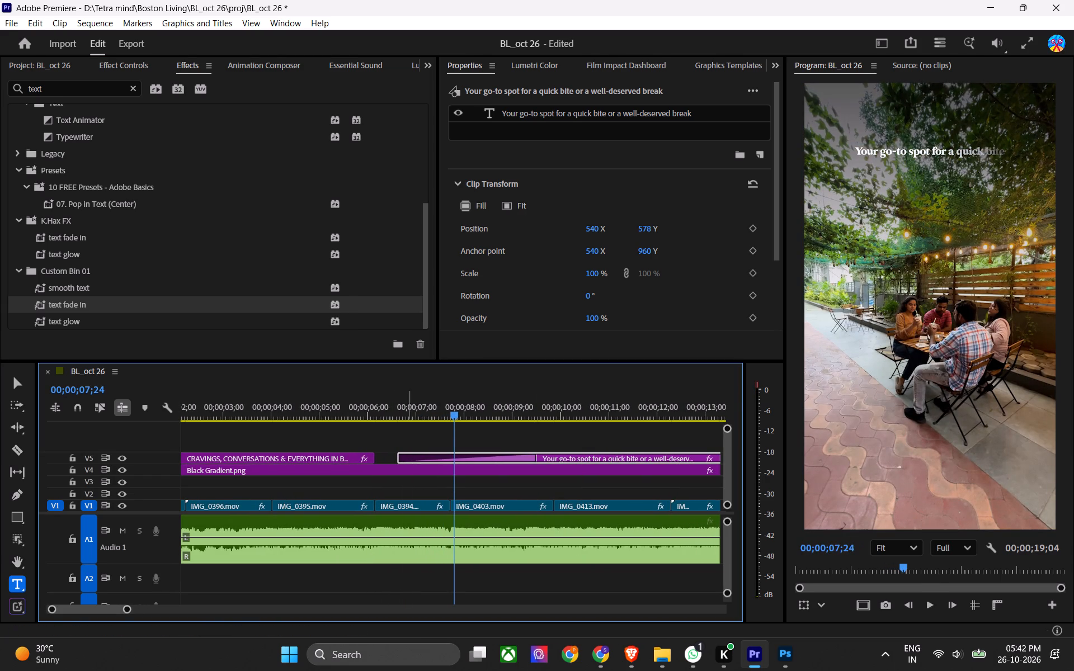
# Play the second title's slower entrance and continue through the following clips towards the outro, saving the project along the way.
pyautogui.moveTo(406, 404); pyautogui.dragTo(398, 407)
pyautogui.press('space')
pyautogui.keyDown('alt'); pyautogui.scroll(-3, 417, 429); pyautogui.keyUp('alt')
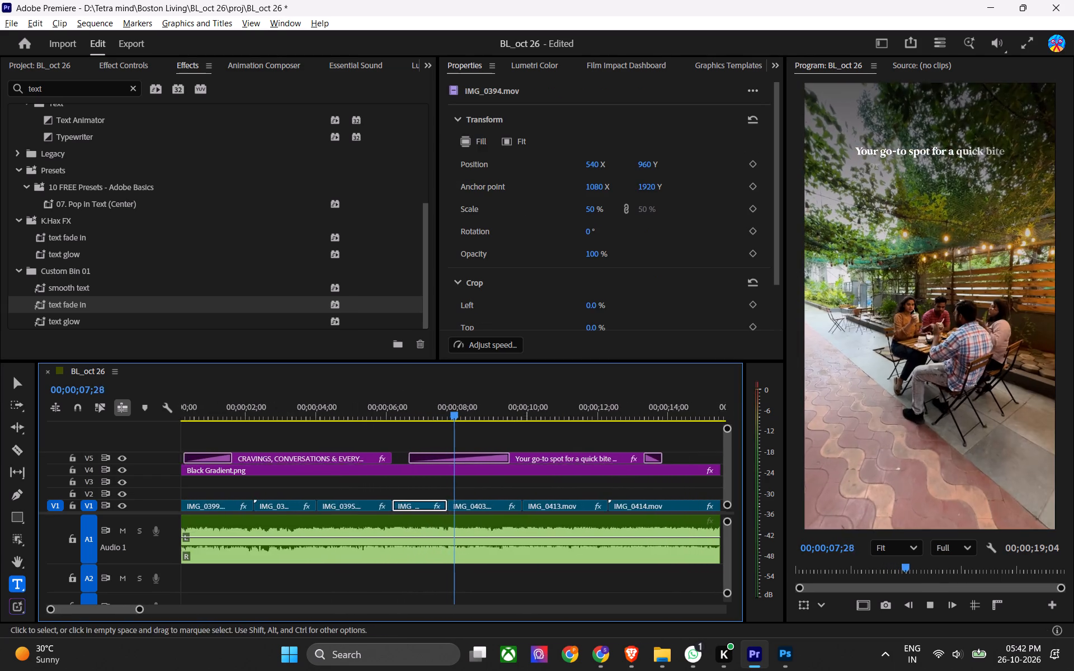
pyautogui.keyDown('alt'); pyautogui.scroll(-3, 411, 417); pyautogui.keyUp('alt')
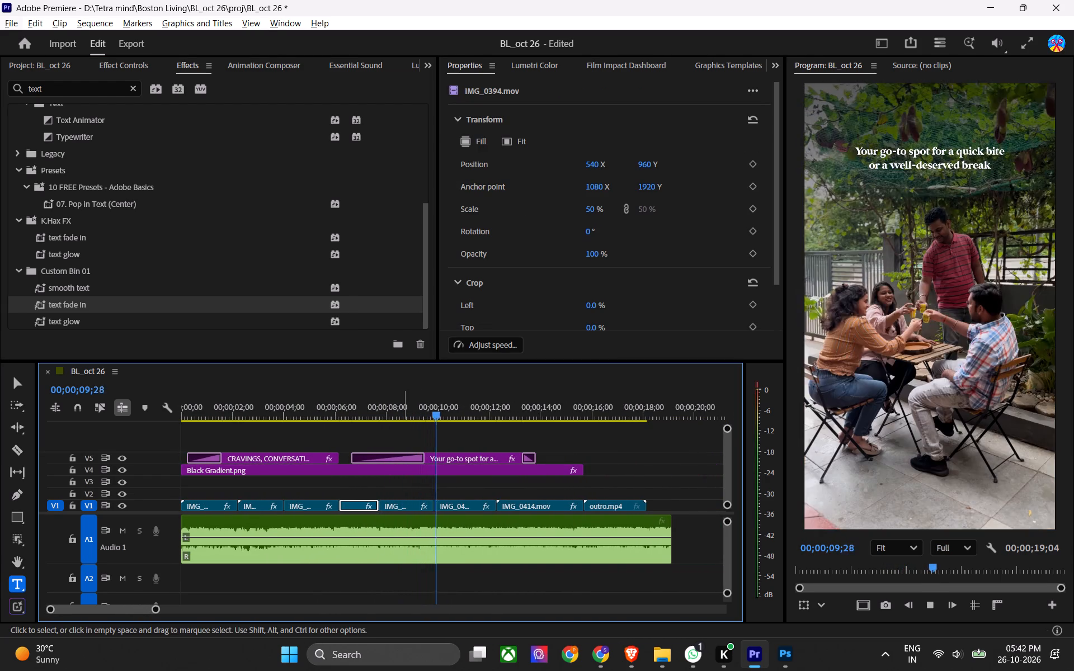
pyautogui.press('space')
pyautogui.moveTo(371, 407); pyautogui.dragTo(365, 410)
pyautogui.hotkey('ctrl', 's')
pyautogui.press('space')
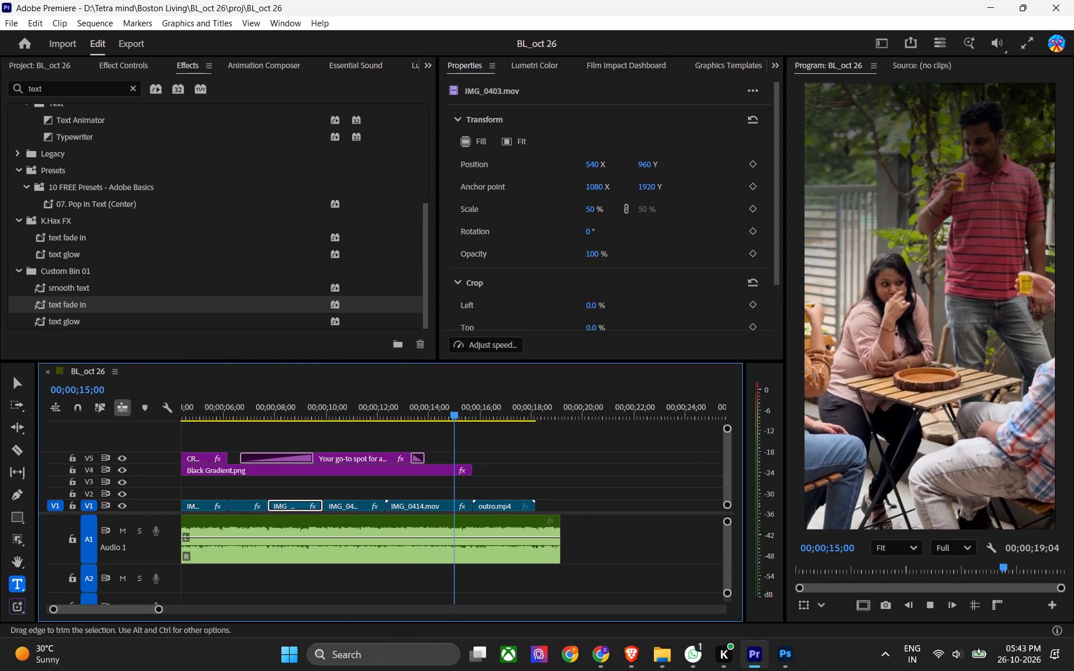
pyautogui.press('space')
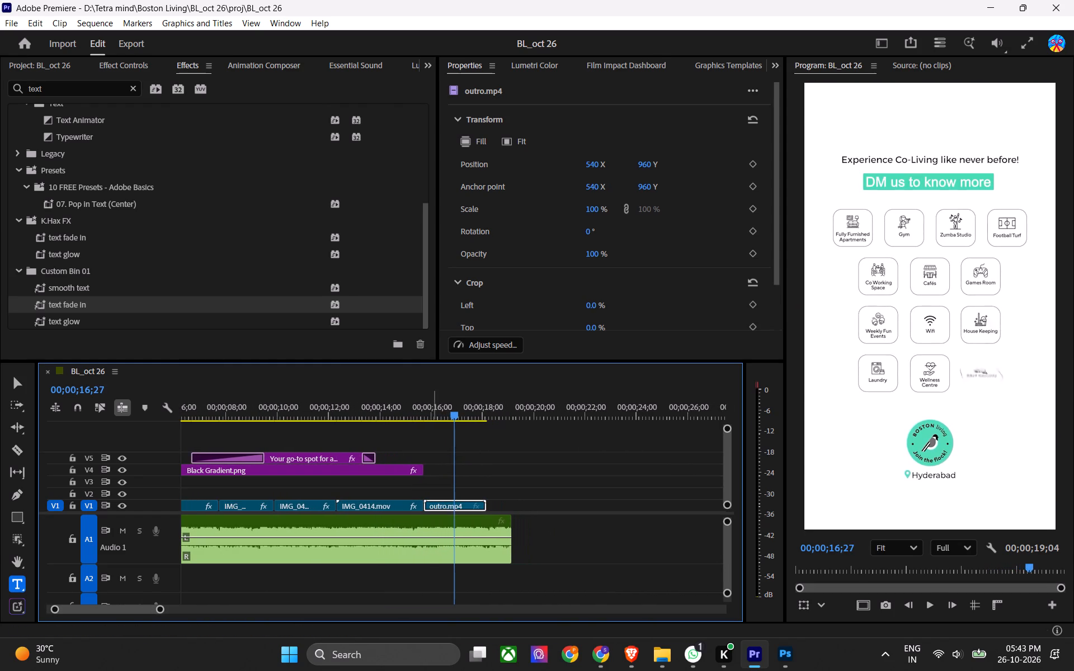
# Create a 1080 x 1920 adjustment layer and place it on V5 across the cut between IMG_0414.mov and outro.mp4.
pyautogui.click(430, 394)
pyautogui.hotkey('ctrl', 's')
pyautogui.press('Up')
pyautogui.scroll(5, 270, 62)
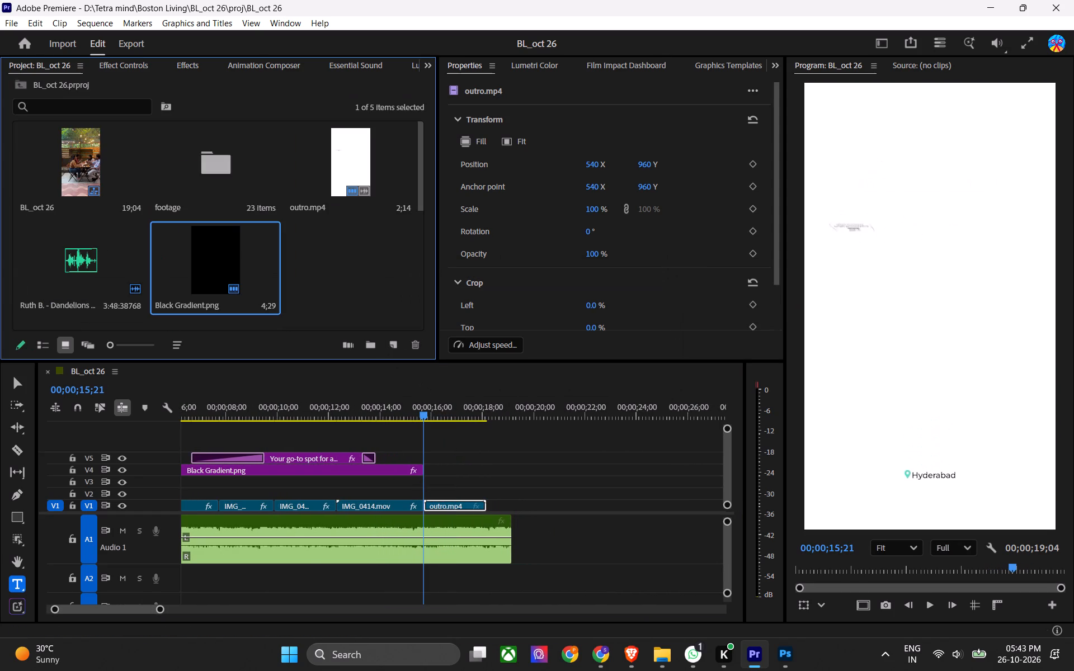
pyautogui.click(376, 289)
pyautogui.hotkey('ctrl', 'shift', 'a')
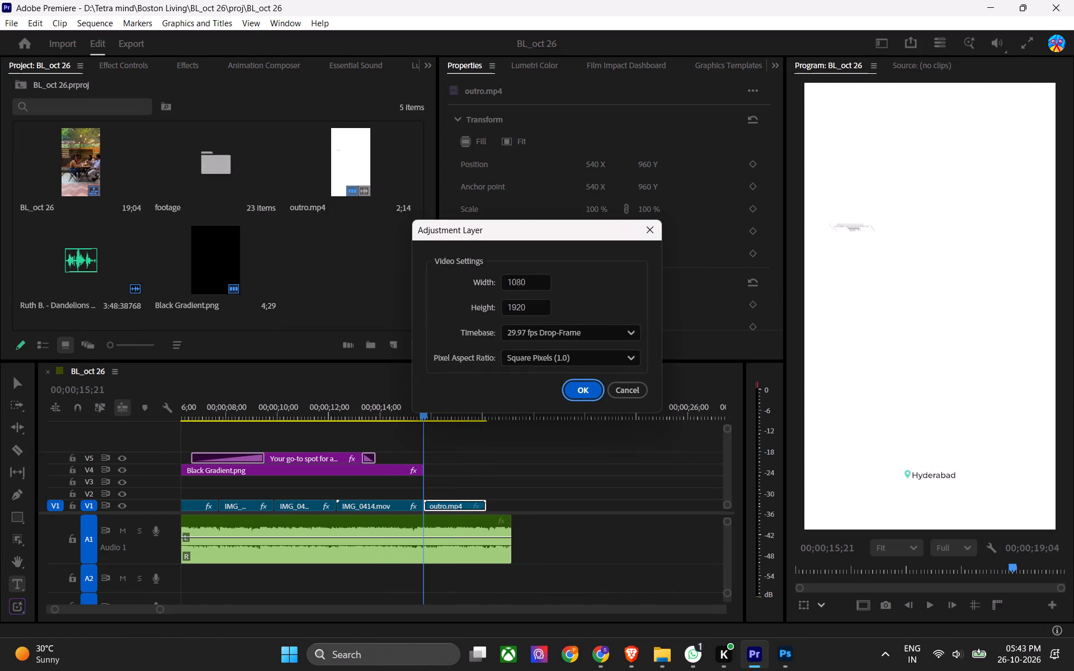
pyautogui.press('space')
pyautogui.moveTo(351, 267); pyautogui.dragTo(402, 454)
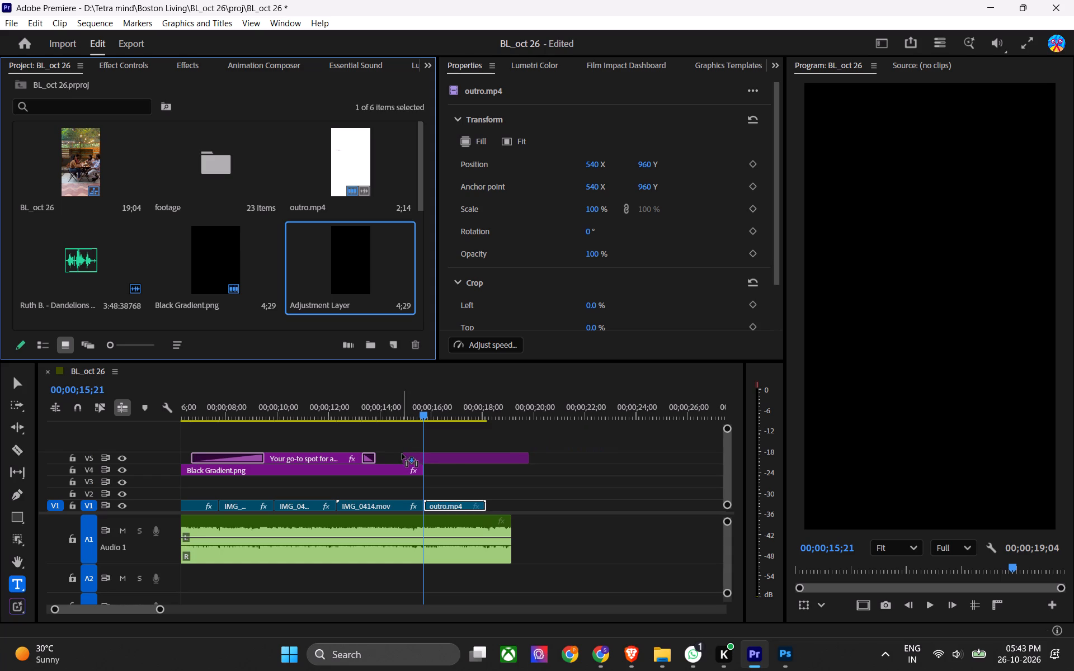
pyautogui.moveTo(402, 454); pyautogui.dragTo(396, 454)
# Cut the adjustment layer on V5 at 00;00;16;25 and delete the portion after the cut.
pyautogui.click(461, 456)
pyautogui.click(454, 400)
pyautogui.press('c')
pyautogui.click(481, 451)
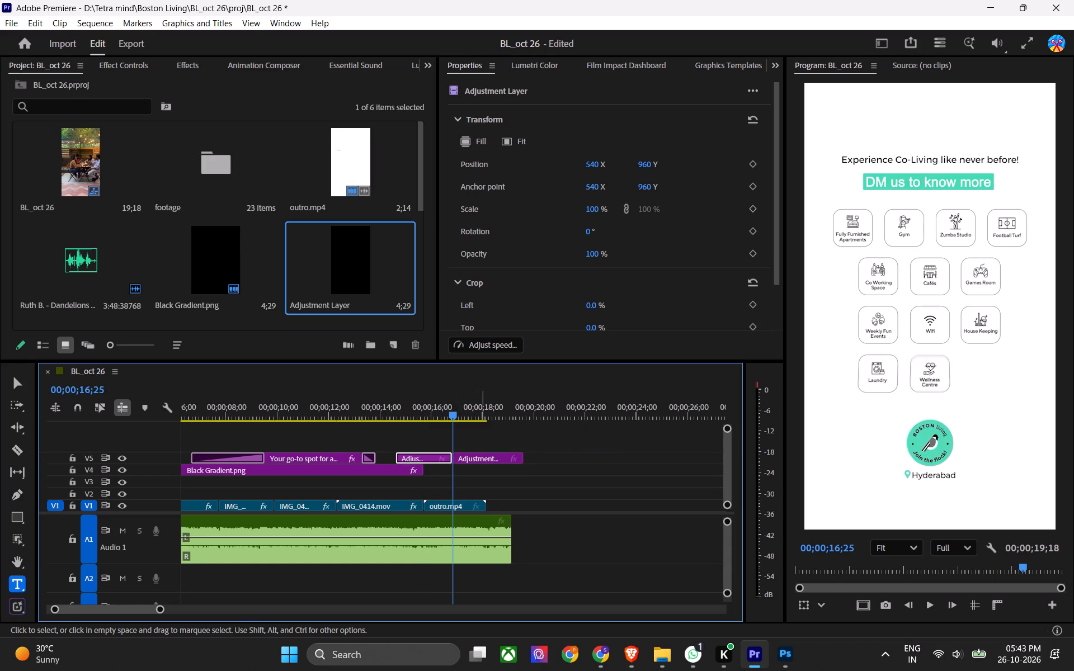
pyautogui.press('z')
pyautogui.click(437, 411)
pyautogui.click(478, 452)
pyautogui.press('z')
pyautogui.click(474, 459)
pyautogui.press('z')
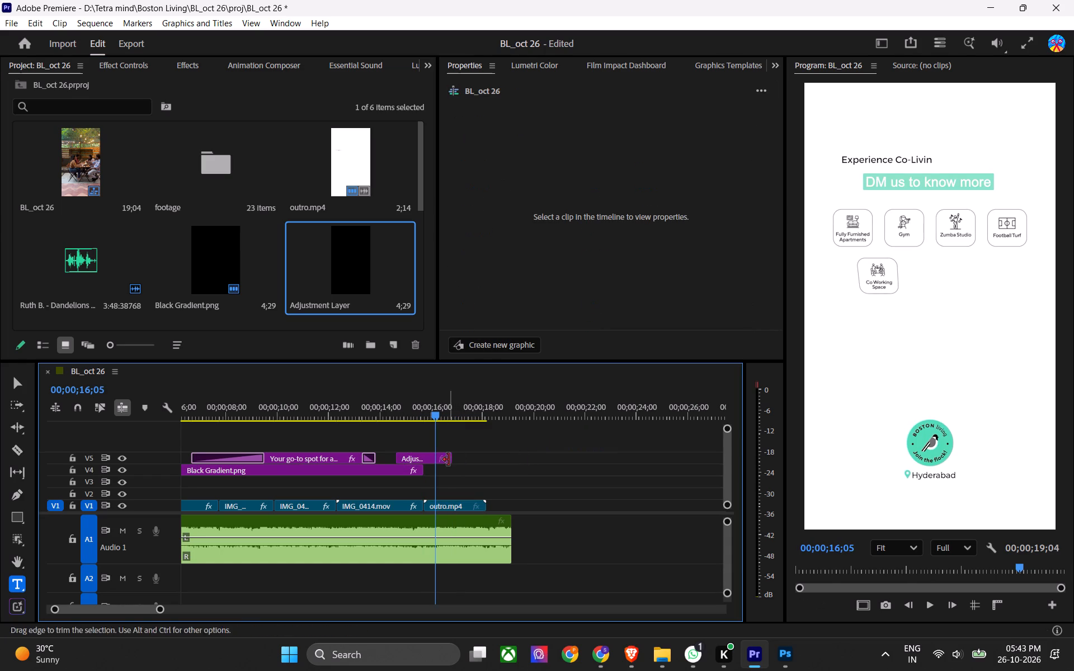
# Split the adjustment layer at 00;00;15;21, where the outro clip starts.
pyautogui.click(436, 459)
pyautogui.press('Up')
pyautogui.click(425, 457)
pyautogui.press('c')
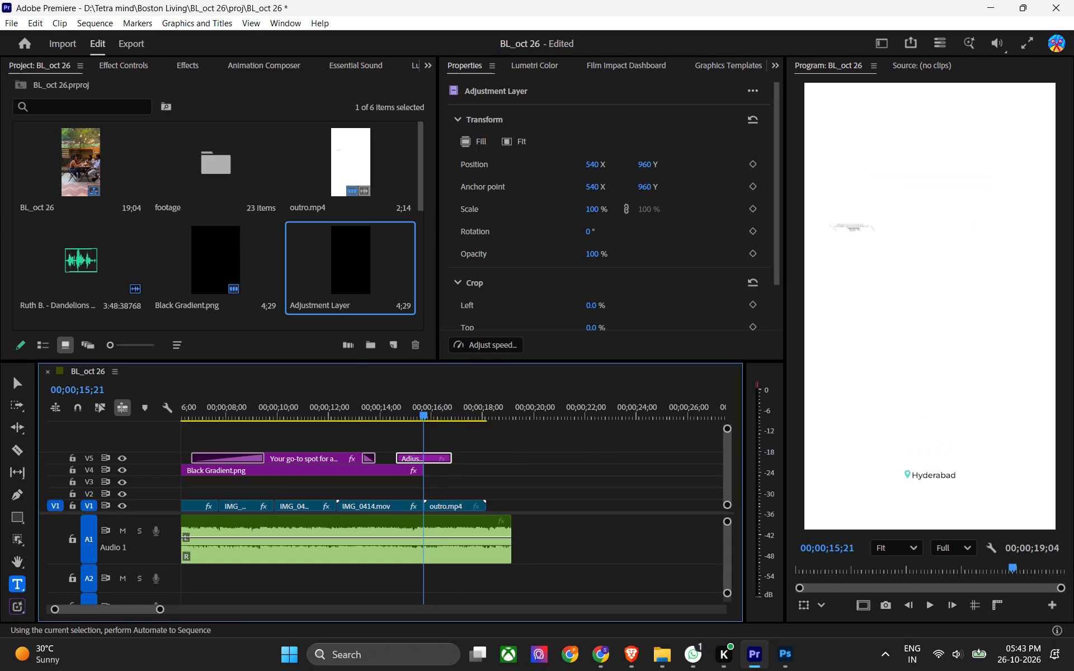
# Search the effects for "dip", apply Dip to White at the cut between the two adjustment layer pieces, and preview it.
pyautogui.click(194, 70)
pyautogui.click(119, 84)
pyautogui.click(131, 87)
pyautogui.click(101, 89)
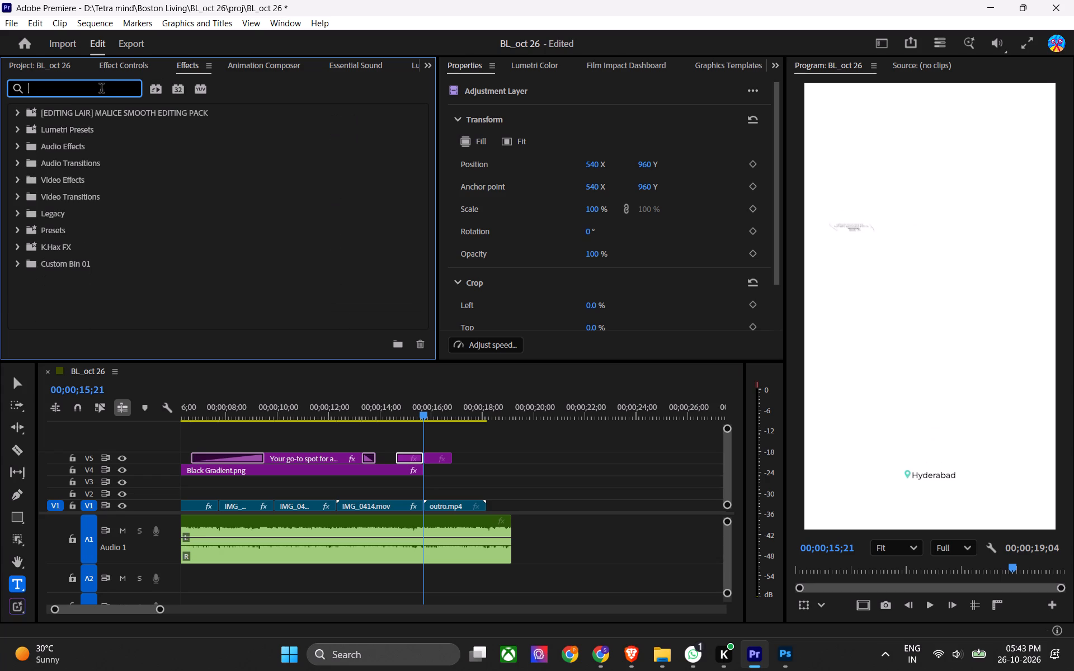
pyautogui.press('d')
pyautogui.write('ip')
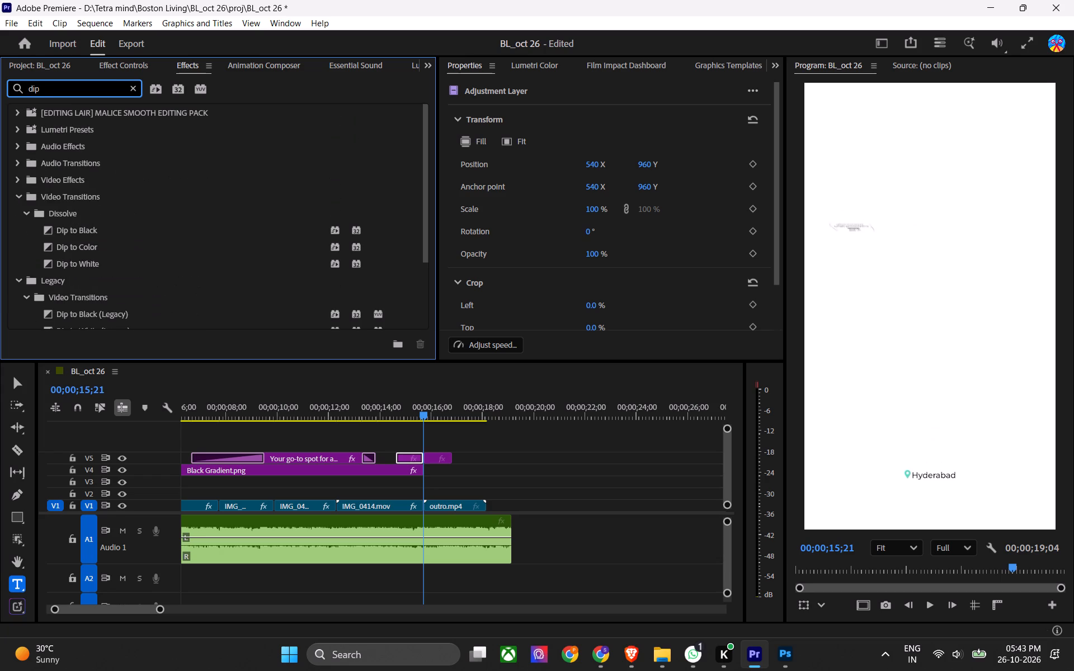
pyautogui.moveTo(90, 262); pyautogui.dragTo(425, 462)
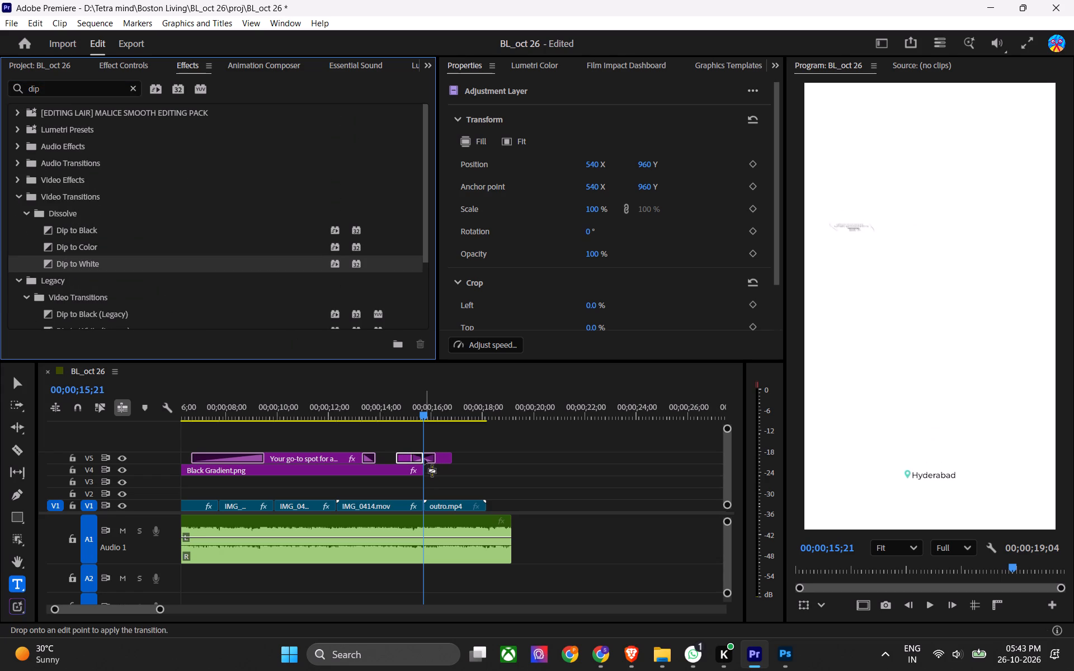
pyautogui.moveTo(417, 407); pyautogui.dragTo(410, 409)
pyautogui.press('space')
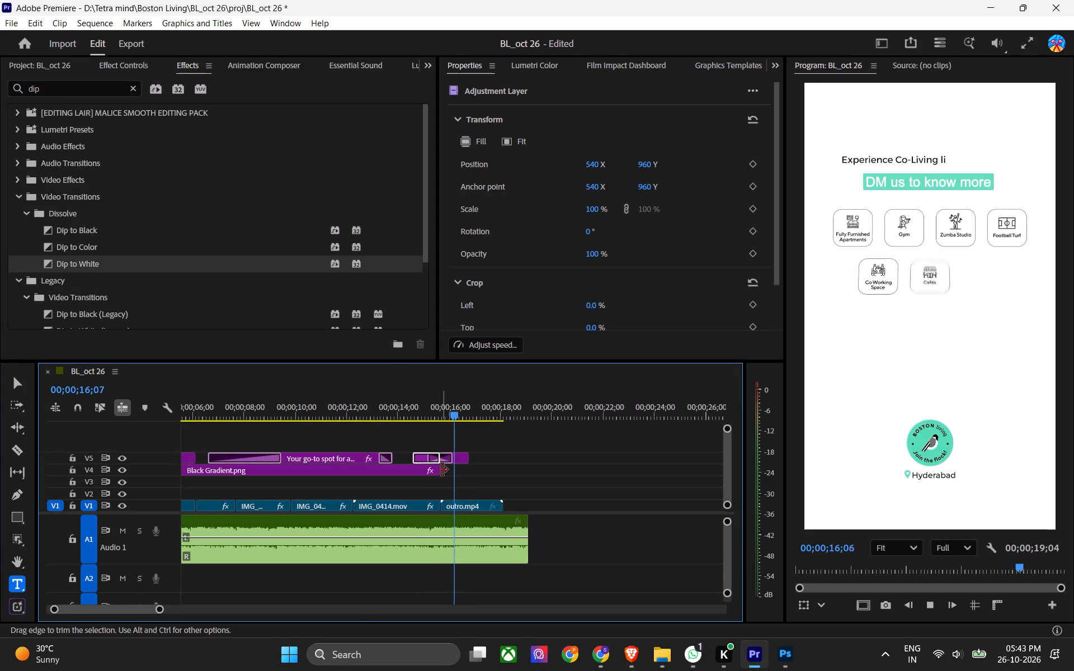
# Trim the end of the music clip to the end of the outro at 00;00;18;06 with snapping on.
pyautogui.keyDown('alt'); pyautogui.scroll(5, 429, 479); pyautogui.keyUp('alt')
pyautogui.press('space')
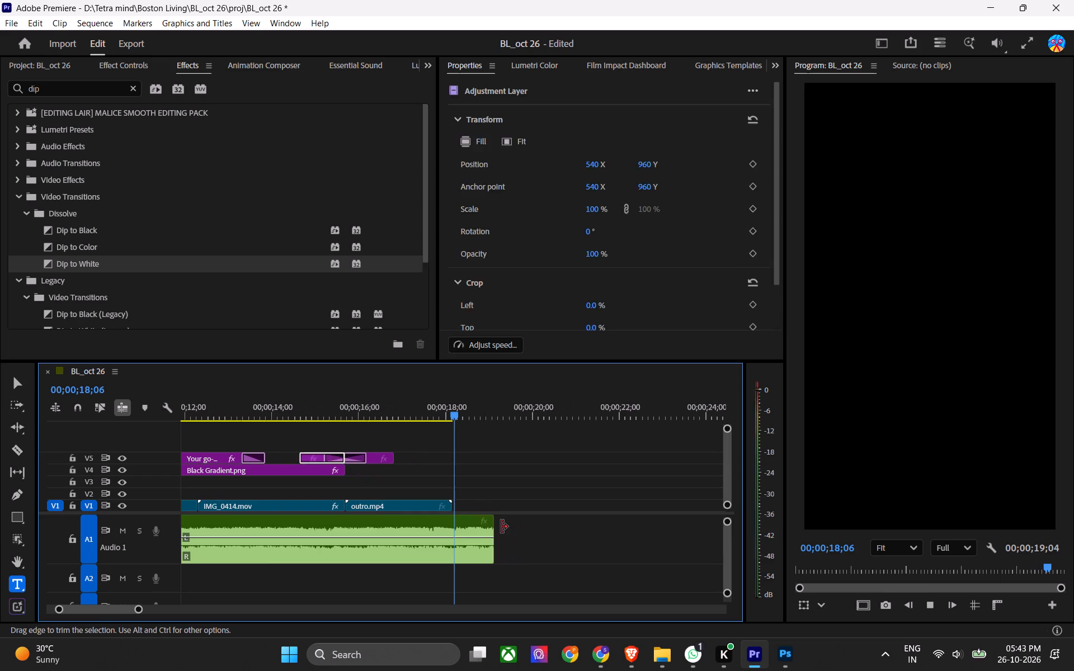
pyautogui.moveTo(498, 524); pyautogui.dragTo(460, 531)
pyautogui.press('s')
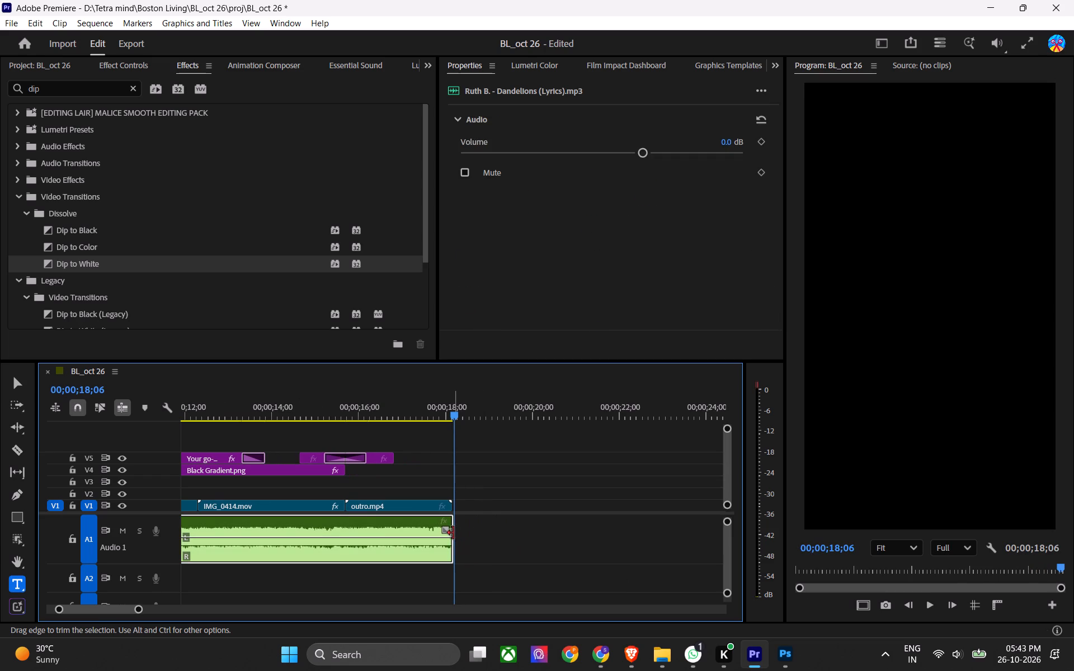
# Fade out the end of the music across the length of the outro clip and save the project.
pyautogui.moveTo(444, 530); pyautogui.dragTo(348, 534)
pyautogui.hotkey('ctrl', 's')
pyautogui.press('1')
pyautogui.hotkey('ctrl', '1')
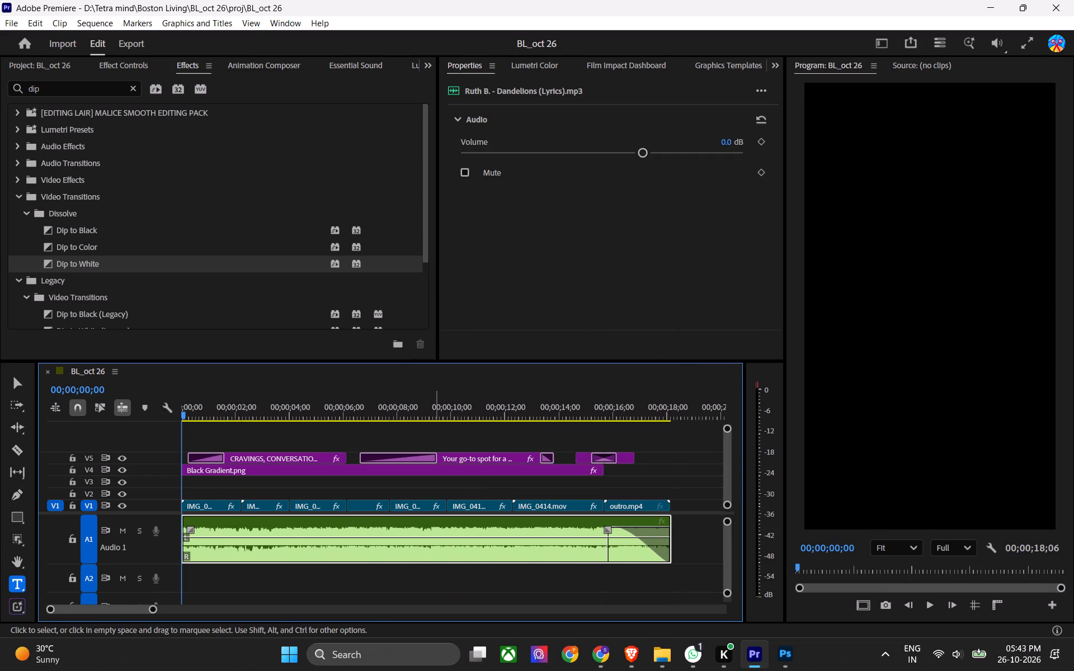
pyautogui.hotkey('ctrl', 's')
# Play the sequence from the beginning up to the cut between IMG_0395.mov and IMG_0394.mov, and save the project.
pyautogui.press('space')
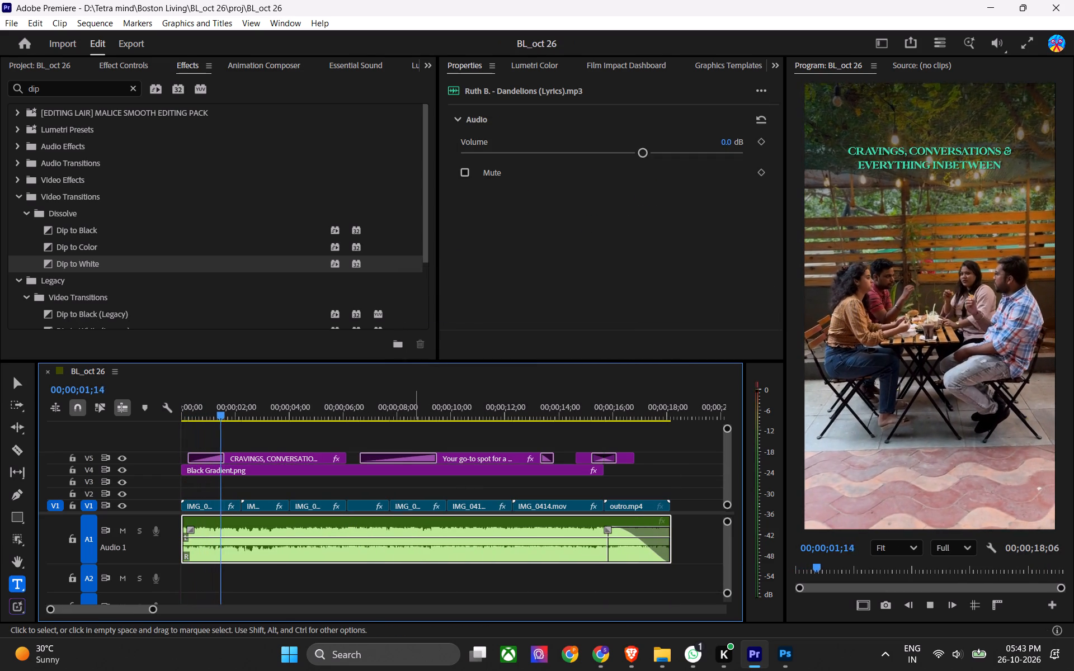
pyautogui.click(416, 439)
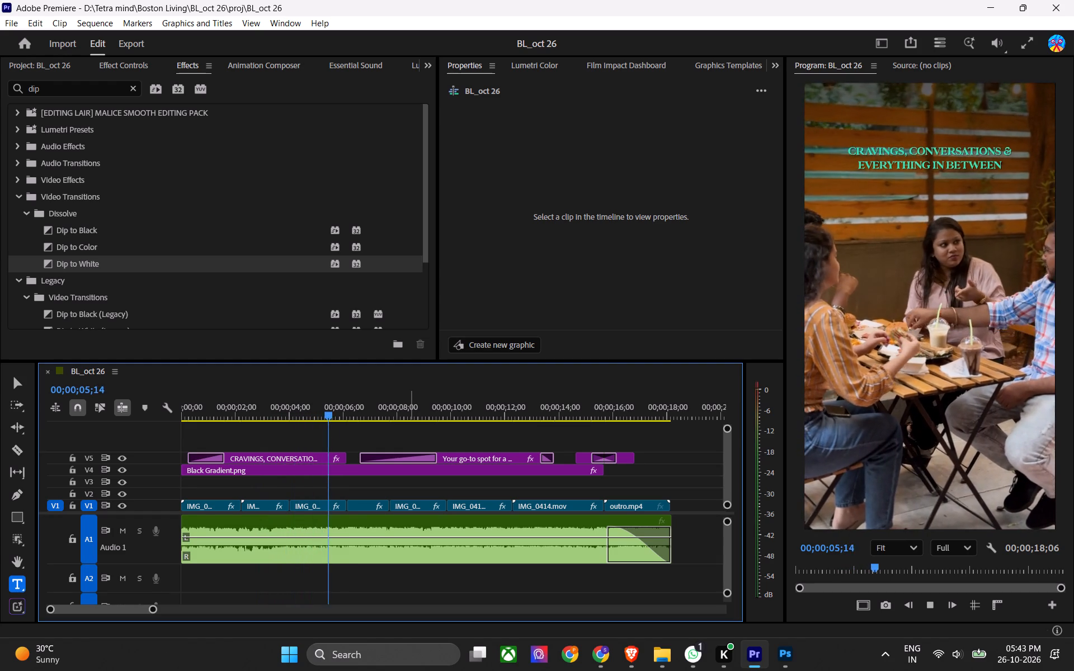
pyautogui.press('space')
pyautogui.press('Up')
pyautogui.hotkey('ctrl', 's')
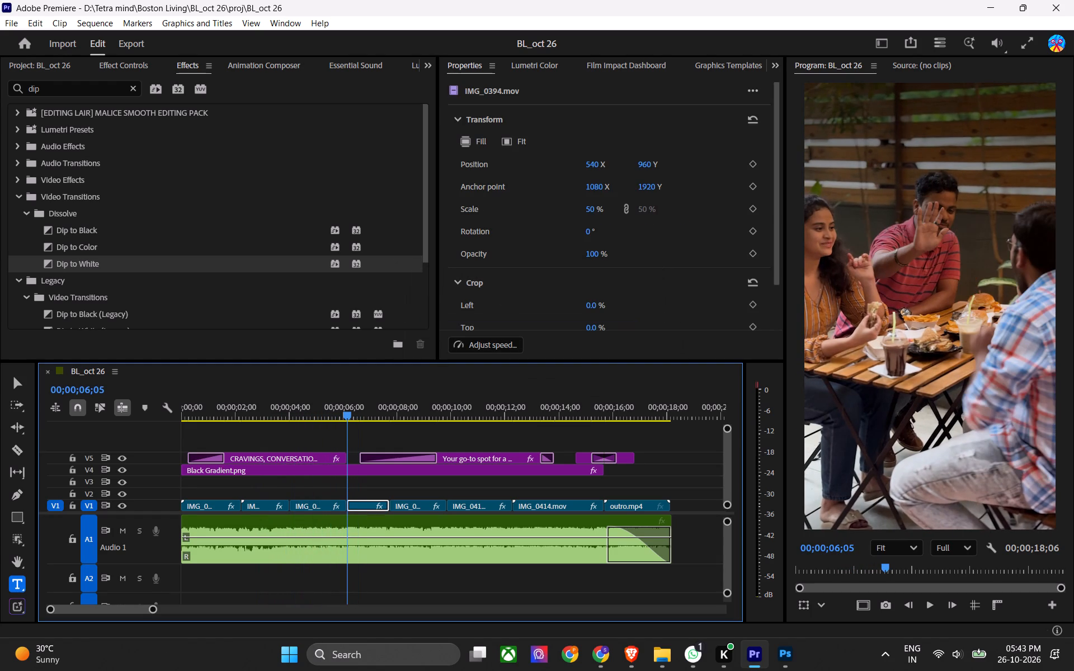
# Search the effects for "flash" and apply the Flash video transition at the cut between IMG_0395.mov and IMG_0394.mov.
pyautogui.click(100, 84)
pyautogui.hotkey('ctrl', 'a')
pyautogui.write('fkash')
pyautogui.hotkey('ctrl', 'a')
pyautogui.write('flkas')
pyautogui.hotkey('ctrl', 'a')
pyautogui.write('flasg=')
pyautogui.press('BackSpace')
pyautogui.press('BackSpace')
pyautogui.press('h')
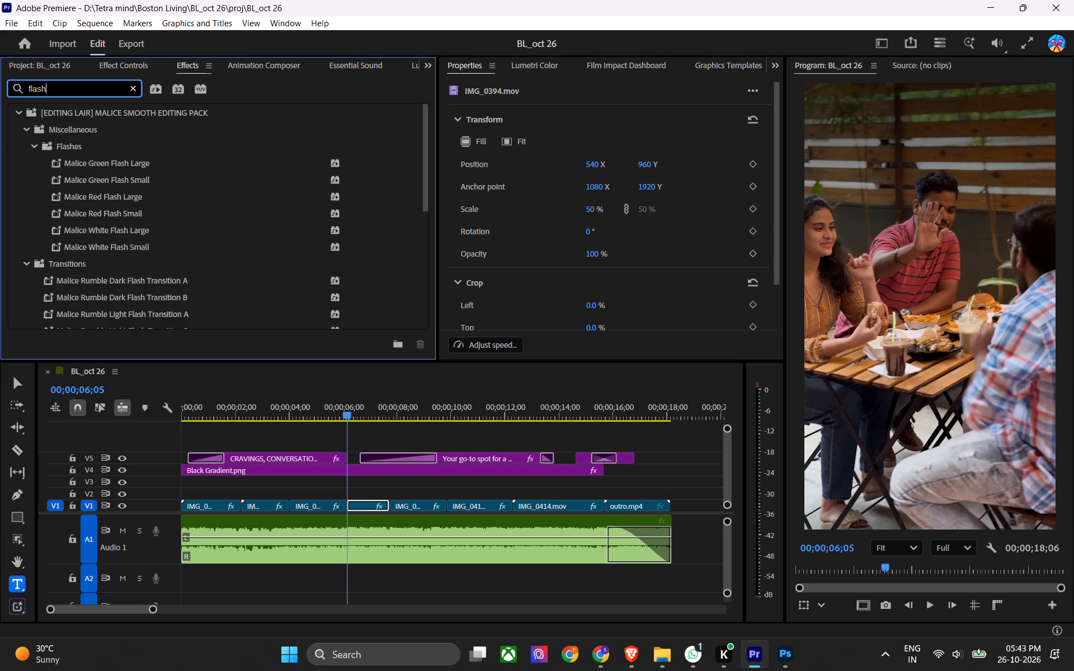
pyautogui.click(25, 116)
pyautogui.click(21, 106)
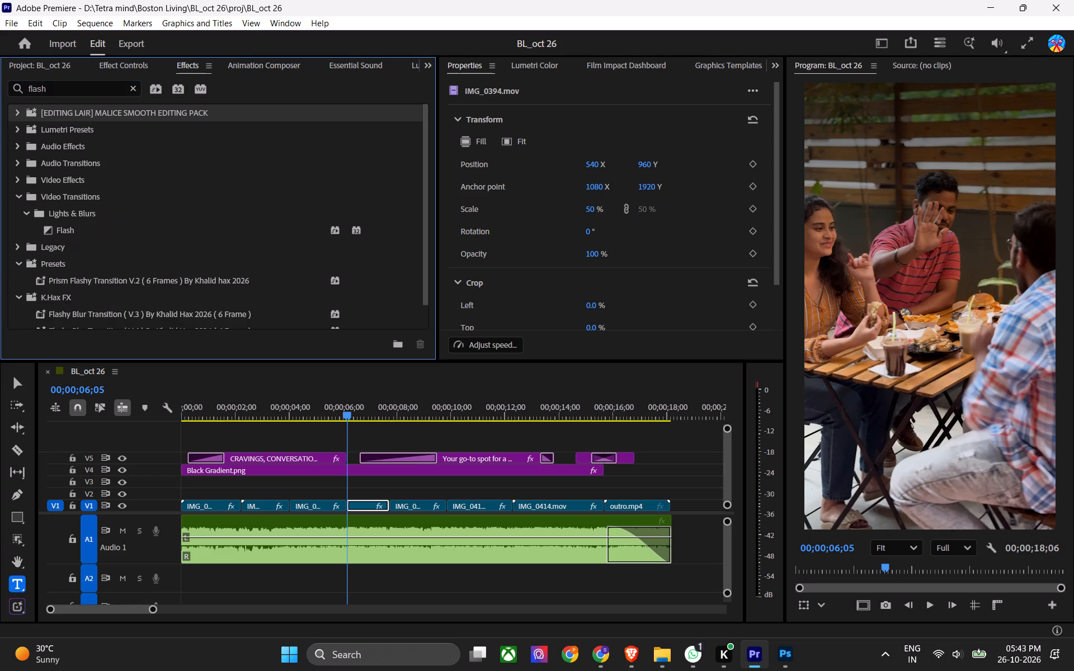
pyautogui.moveTo(66, 235); pyautogui.dragTo(352, 504)
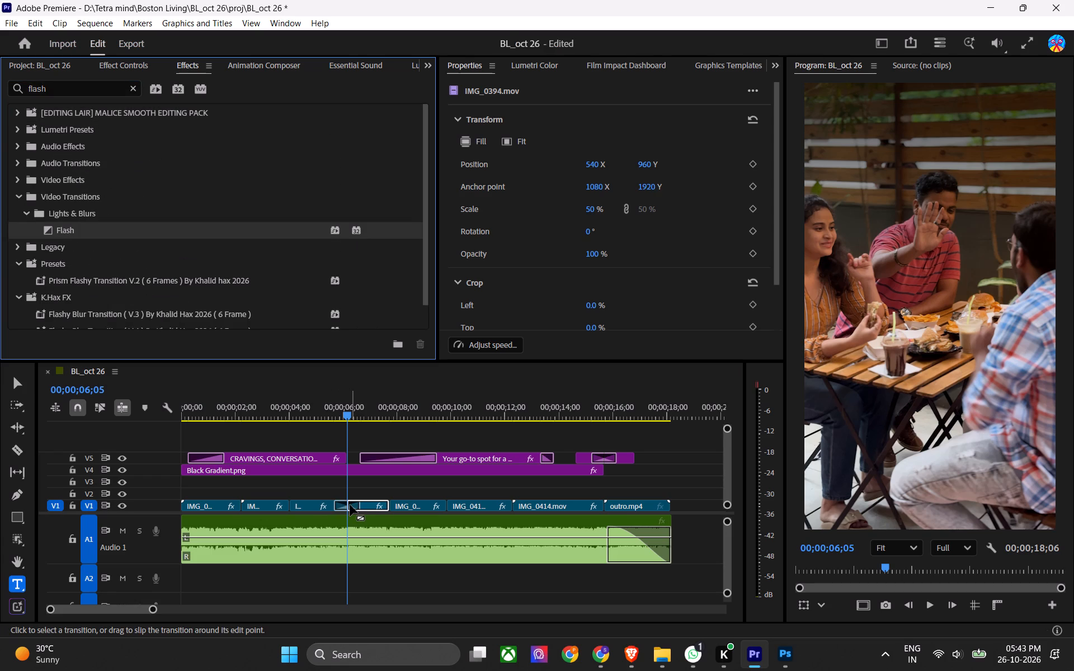
# Open the Flash transition's settings and randomise its look with Surprise Me.
pyautogui.click(350, 505)
pyautogui.hotkey('shift', '%')
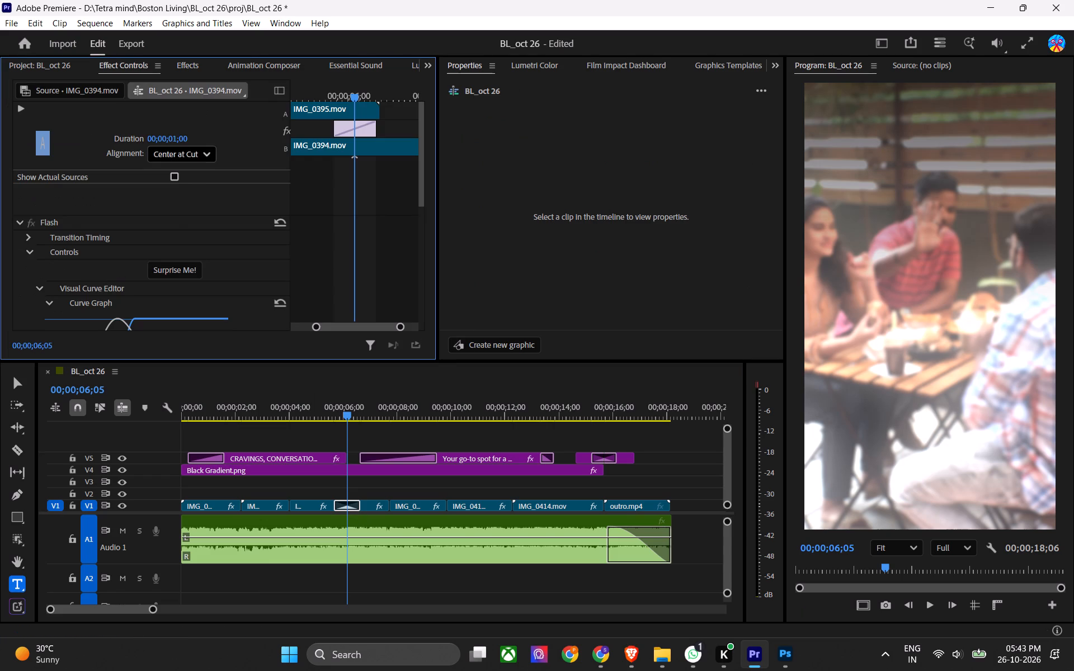
pyautogui.click(180, 276)
pyautogui.click(200, 158)
# Shorten the Flash transition between IMG_0395.mov and IMG_0394.mov to about 0.7 seconds and preview it.
pyautogui.keyDown('alt'); pyautogui.scroll(7, 327, 517); pyautogui.keyUp('alt')
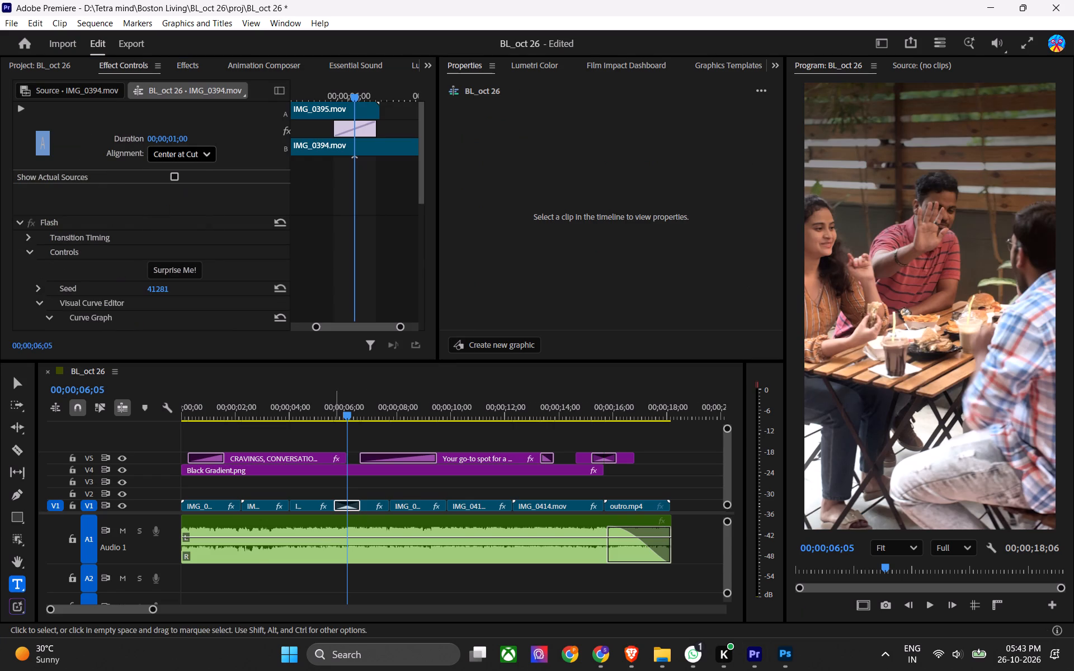
pyautogui.keyDown('alt'); pyautogui.scroll(1, 315, 535); pyautogui.keyUp('alt')
pyautogui.moveTo(355, 504); pyautogui.dragTo(362, 514)
pyautogui.click(345, 400)
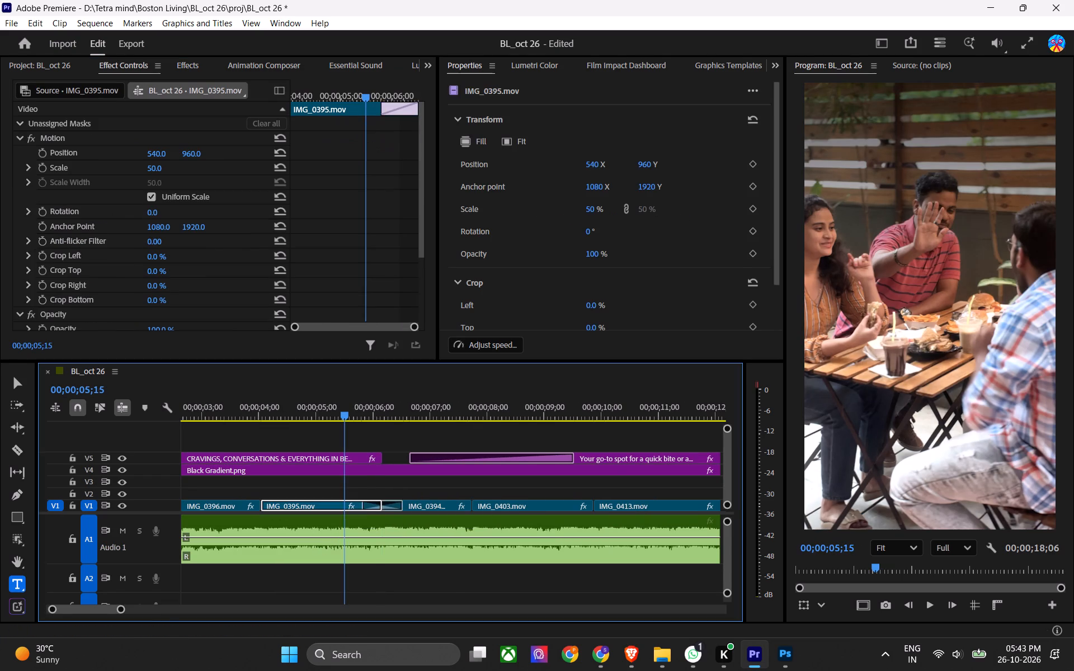
pyautogui.press('space')
pyautogui.press('space')
pyautogui.keyDown('alt'); pyautogui.scroll(6, 417, 526); pyautogui.keyUp('alt')
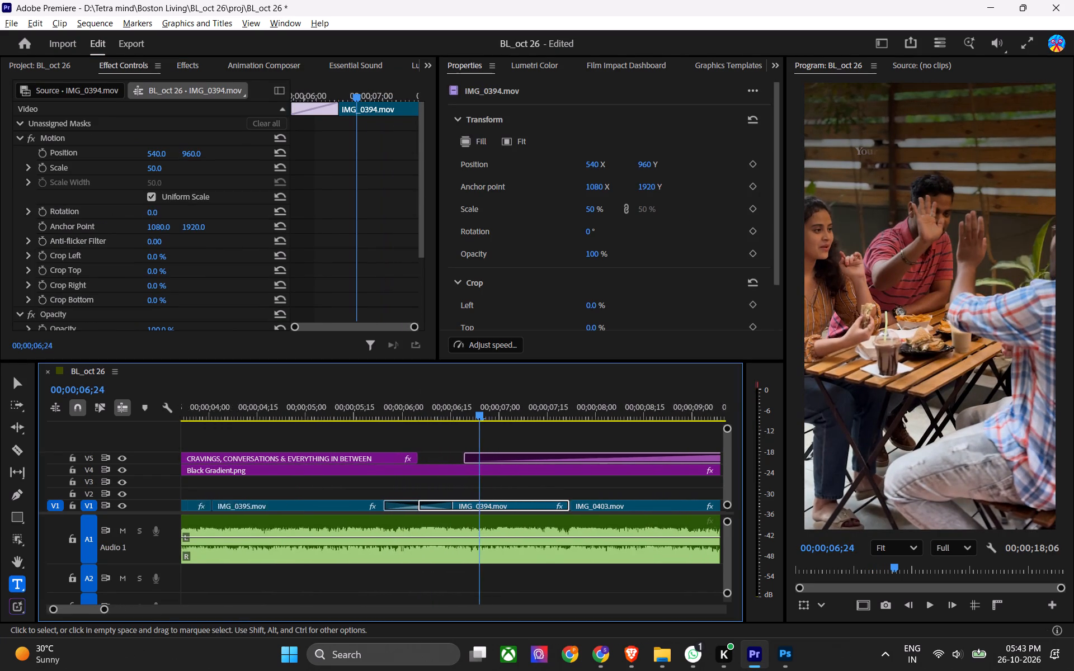
# Shift the Flash transition slightly later around its cut and play it back.
pyautogui.click(410, 509)
pyautogui.moveTo(404, 504); pyautogui.dragTo(414, 507)
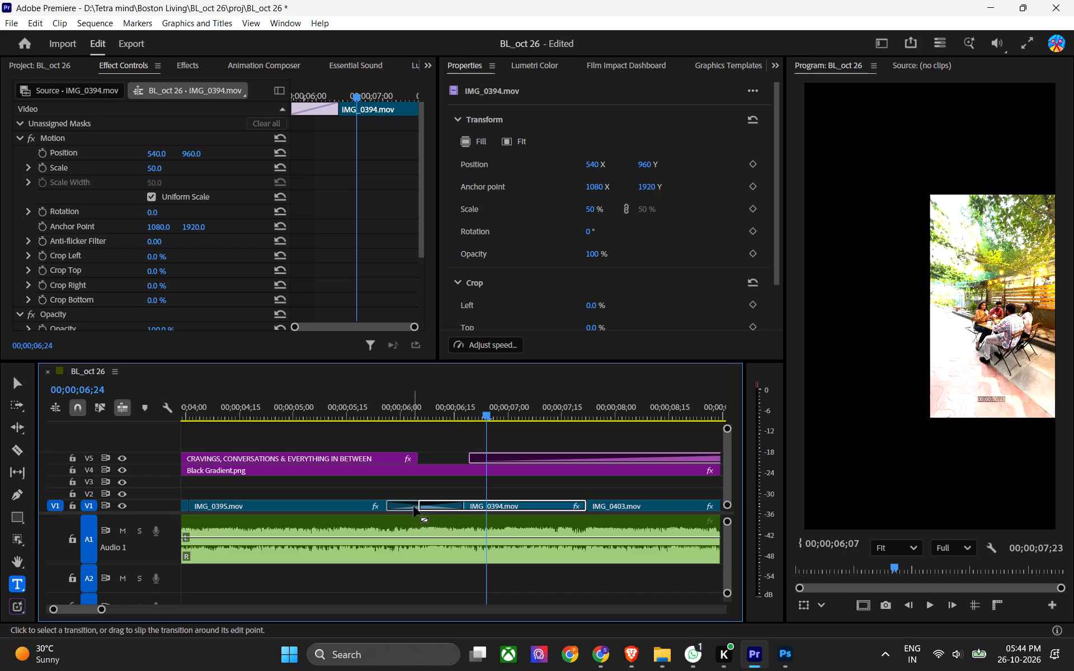
pyautogui.moveTo(414, 507); pyautogui.dragTo(413, 507)
pyautogui.click(399, 407)
pyautogui.press('space')
pyautogui.press('space')
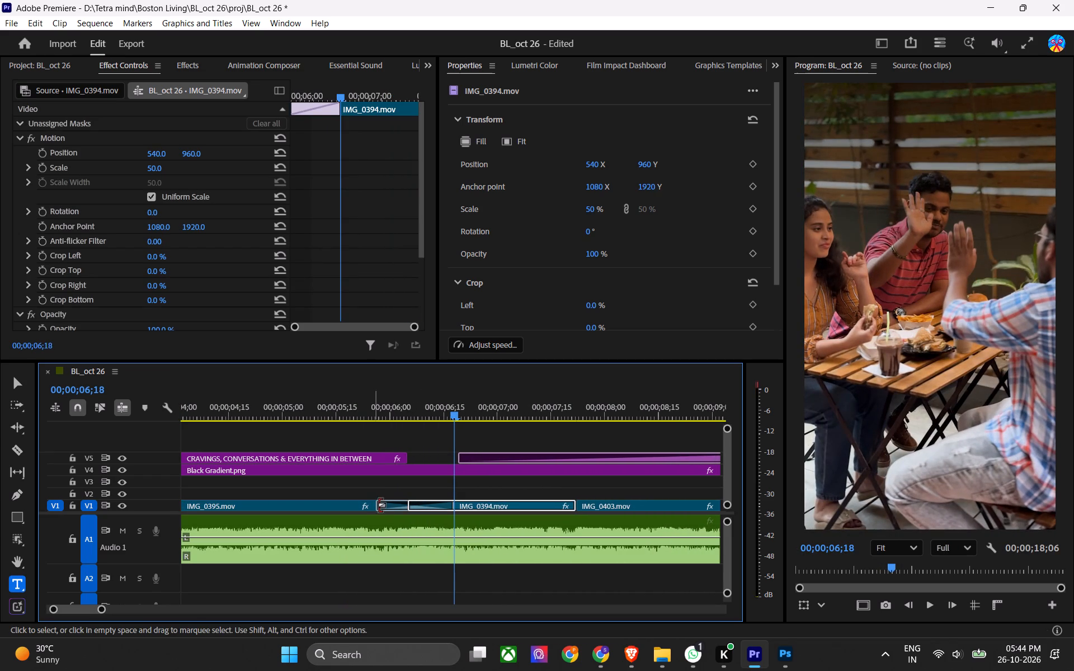
# Extend the Flash transition's start earlier to make it about 1 second long, preview and fine-tune it, and save the project.
pyautogui.moveTo(379, 507); pyautogui.dragTo(350, 509)
pyautogui.moveTo(356, 399); pyautogui.dragTo(345, 403)
pyautogui.press('space')
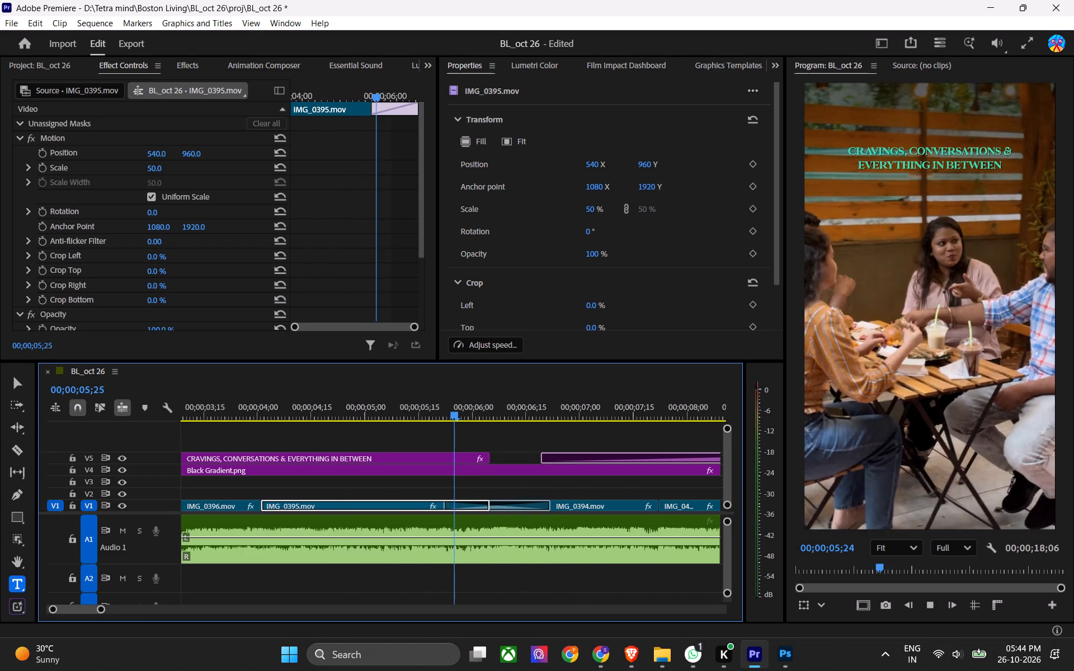
pyautogui.press('space')
pyautogui.moveTo(418, 503); pyautogui.dragTo(413, 504)
pyautogui.keyDown('alt'); pyautogui.scroll(-6, 378, 486); pyautogui.keyUp('alt')
pyautogui.hotkey('ctrl', 's')
# Play back the Flash transition between IMG_0395.mov and IMG_0394.mov repeatedly to check its timing, continuing into the second title.
pyautogui.click(338, 404)
pyautogui.press('space')
pyautogui.press('space')
pyautogui.press('space')
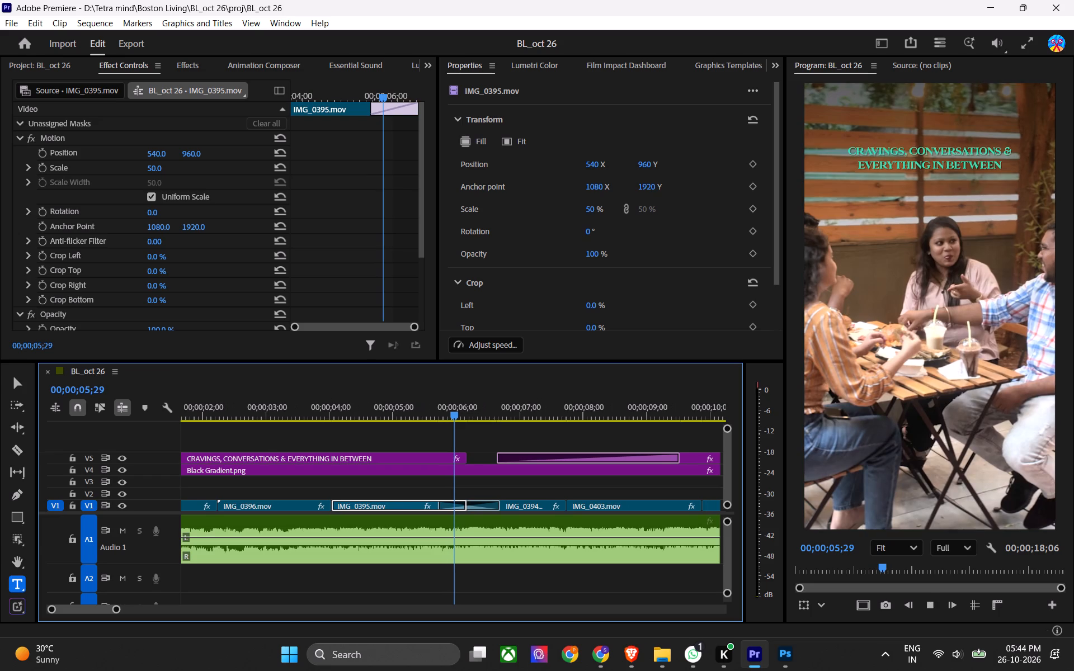
pyautogui.press('space')
pyautogui.press('space')
pyautogui.press('space')
pyautogui.click(407, 410)
pyautogui.press('space')
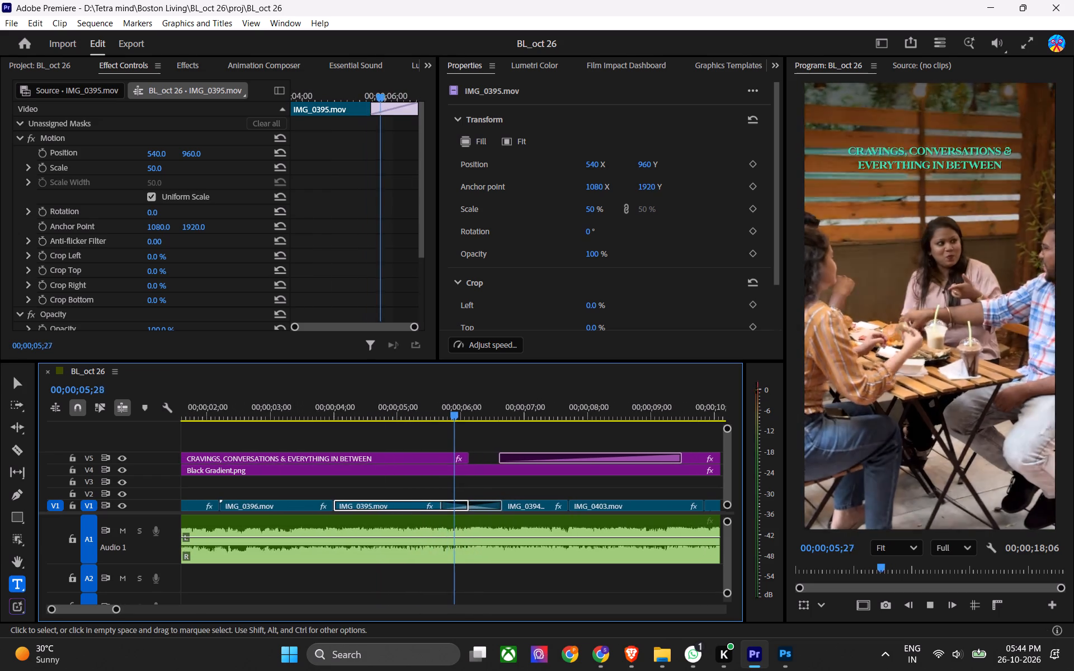
pyautogui.keyDown('alt'); pyautogui.scroll(-5, 445, 493); pyautogui.keyUp('alt')
pyautogui.press('space')
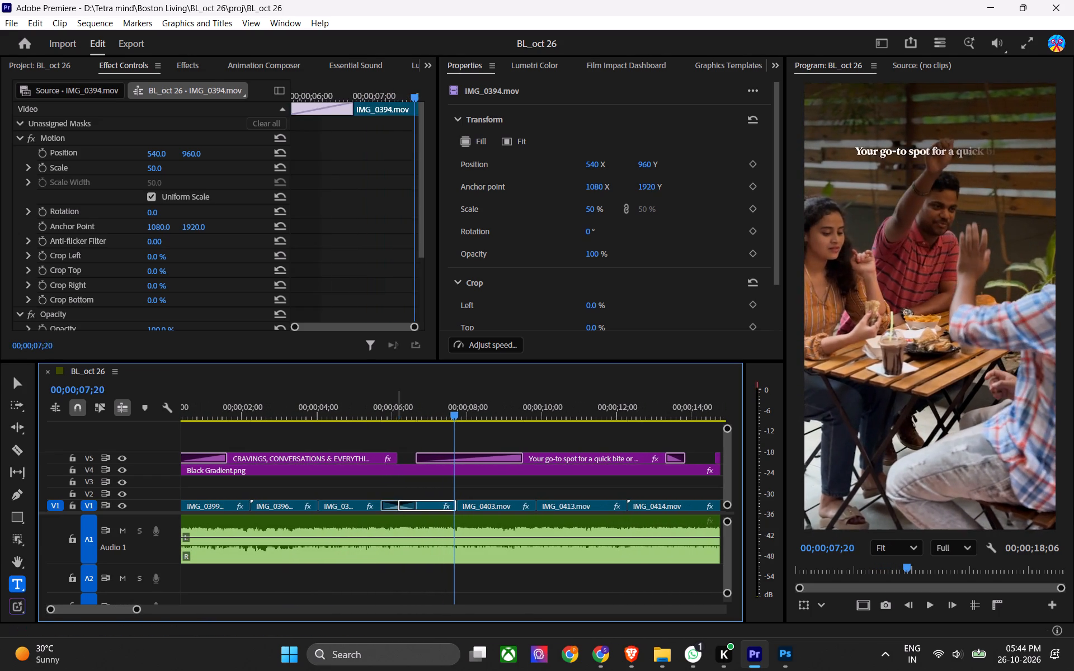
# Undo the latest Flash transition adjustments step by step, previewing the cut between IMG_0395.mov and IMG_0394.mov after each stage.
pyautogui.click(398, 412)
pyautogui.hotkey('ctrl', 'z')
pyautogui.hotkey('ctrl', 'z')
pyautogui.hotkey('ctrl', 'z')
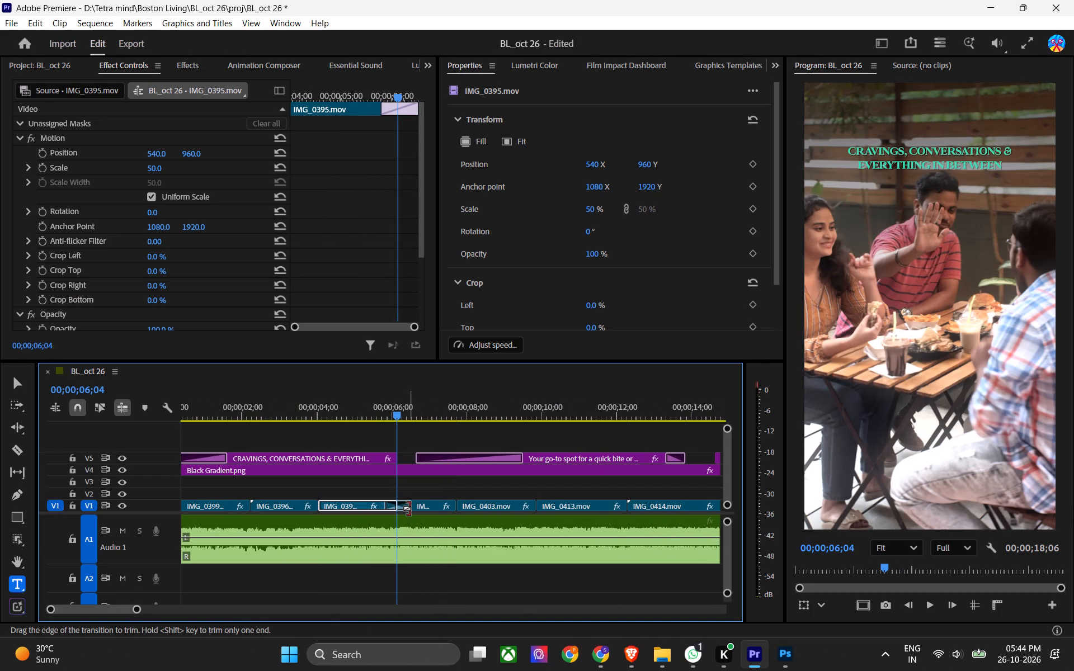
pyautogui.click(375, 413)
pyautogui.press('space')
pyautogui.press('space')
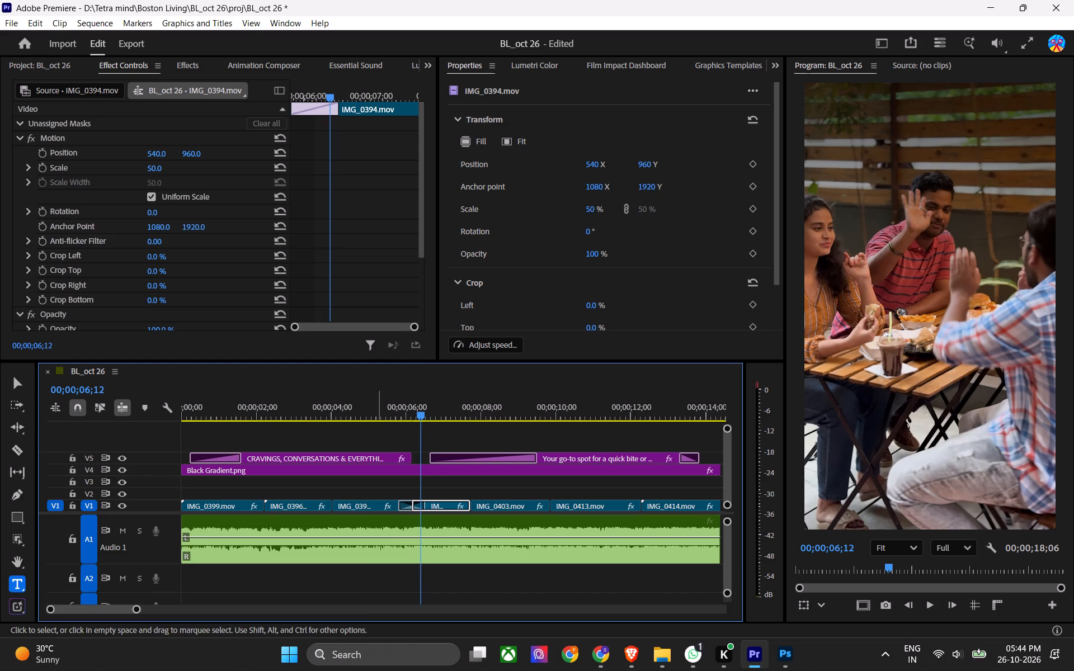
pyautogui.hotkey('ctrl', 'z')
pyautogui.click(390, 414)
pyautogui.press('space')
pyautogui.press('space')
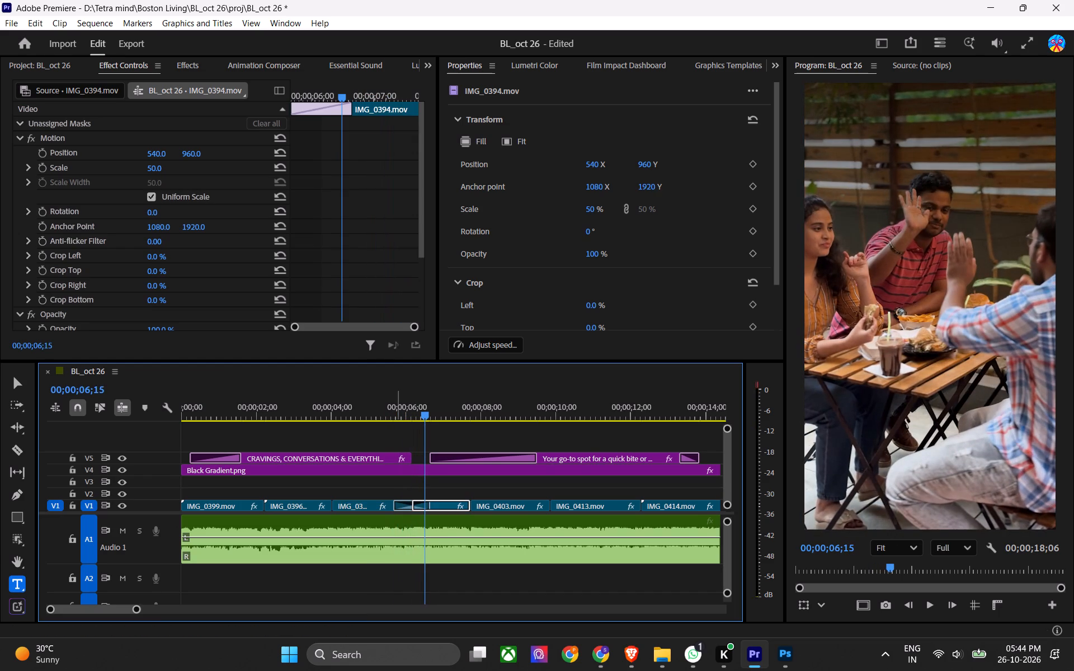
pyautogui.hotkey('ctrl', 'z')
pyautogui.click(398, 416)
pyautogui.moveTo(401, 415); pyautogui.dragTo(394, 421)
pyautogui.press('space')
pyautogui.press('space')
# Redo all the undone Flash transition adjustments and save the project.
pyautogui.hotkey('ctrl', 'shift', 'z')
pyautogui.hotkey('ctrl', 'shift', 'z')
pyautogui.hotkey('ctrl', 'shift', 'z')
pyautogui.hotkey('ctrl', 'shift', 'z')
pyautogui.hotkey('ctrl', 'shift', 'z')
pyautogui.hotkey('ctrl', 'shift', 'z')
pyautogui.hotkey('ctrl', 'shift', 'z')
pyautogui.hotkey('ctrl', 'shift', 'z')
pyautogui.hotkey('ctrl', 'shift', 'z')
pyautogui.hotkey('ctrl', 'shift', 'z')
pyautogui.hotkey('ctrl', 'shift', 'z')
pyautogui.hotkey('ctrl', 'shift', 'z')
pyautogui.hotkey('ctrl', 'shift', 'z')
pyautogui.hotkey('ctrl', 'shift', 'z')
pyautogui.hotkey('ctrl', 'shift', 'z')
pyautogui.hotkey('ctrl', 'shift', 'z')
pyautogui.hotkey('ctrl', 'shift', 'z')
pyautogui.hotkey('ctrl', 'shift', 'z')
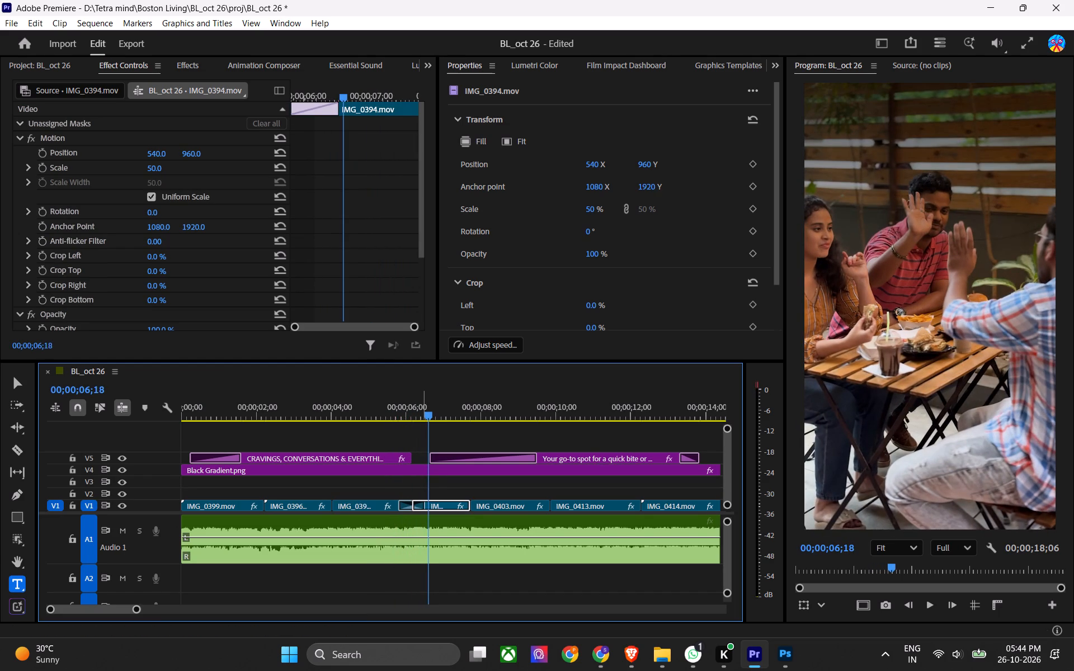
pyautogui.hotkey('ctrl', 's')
# Play back the Flash transition between IMG_0395.mov and IMG_0394.mov through into IMG_0403.mov.
pyautogui.click(376, 406)
pyautogui.press('space')
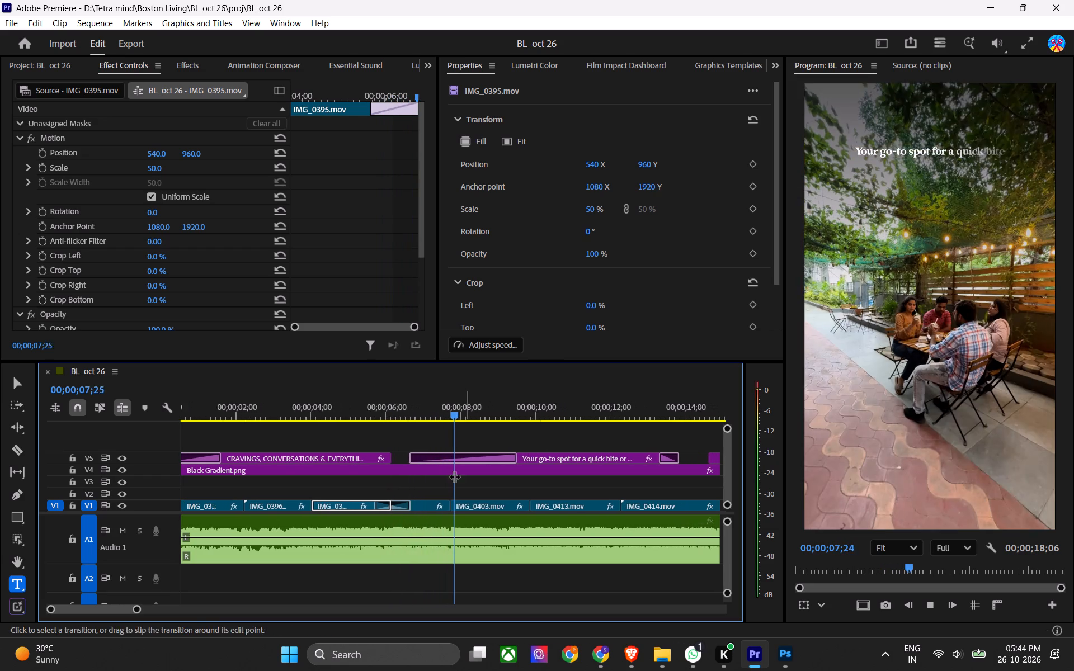
pyautogui.press('space')
pyautogui.moveTo(374, 395); pyautogui.dragTo(374, 406)
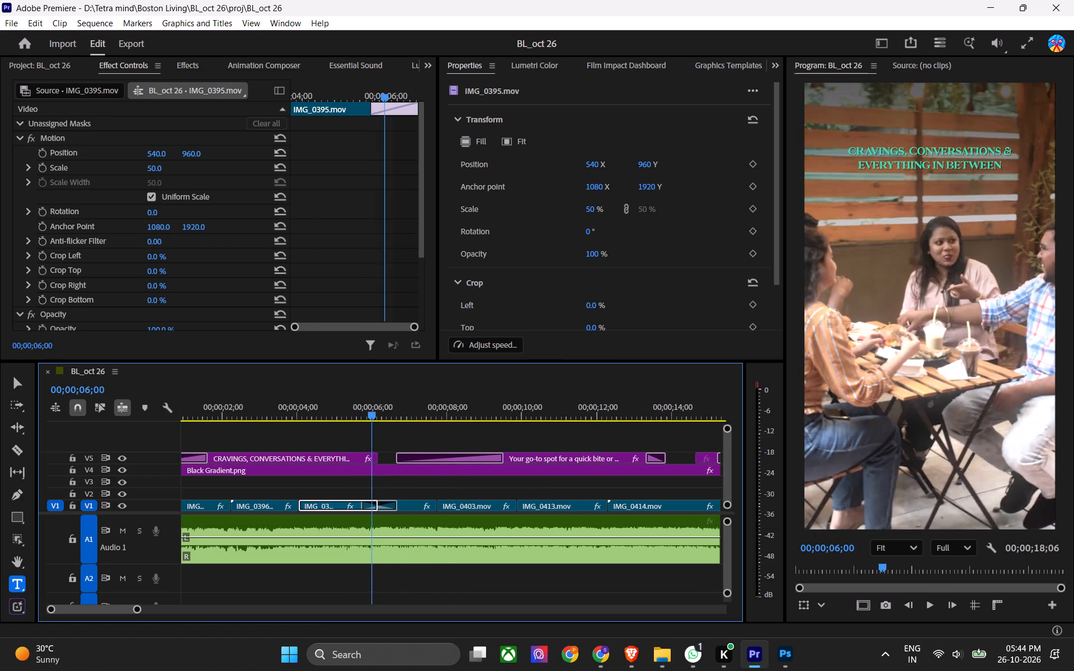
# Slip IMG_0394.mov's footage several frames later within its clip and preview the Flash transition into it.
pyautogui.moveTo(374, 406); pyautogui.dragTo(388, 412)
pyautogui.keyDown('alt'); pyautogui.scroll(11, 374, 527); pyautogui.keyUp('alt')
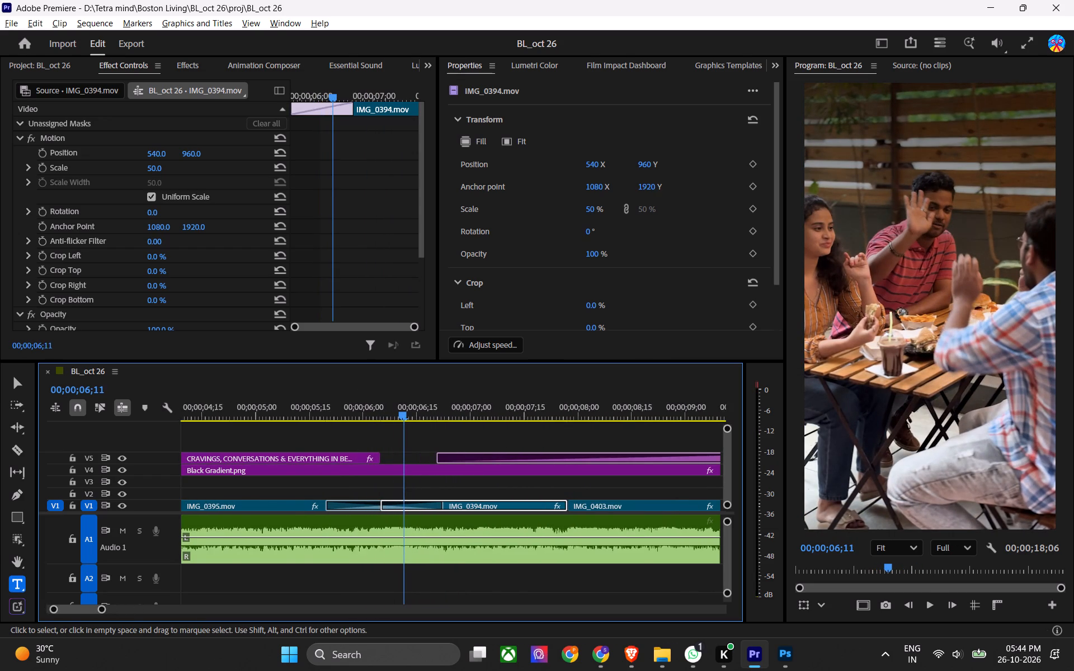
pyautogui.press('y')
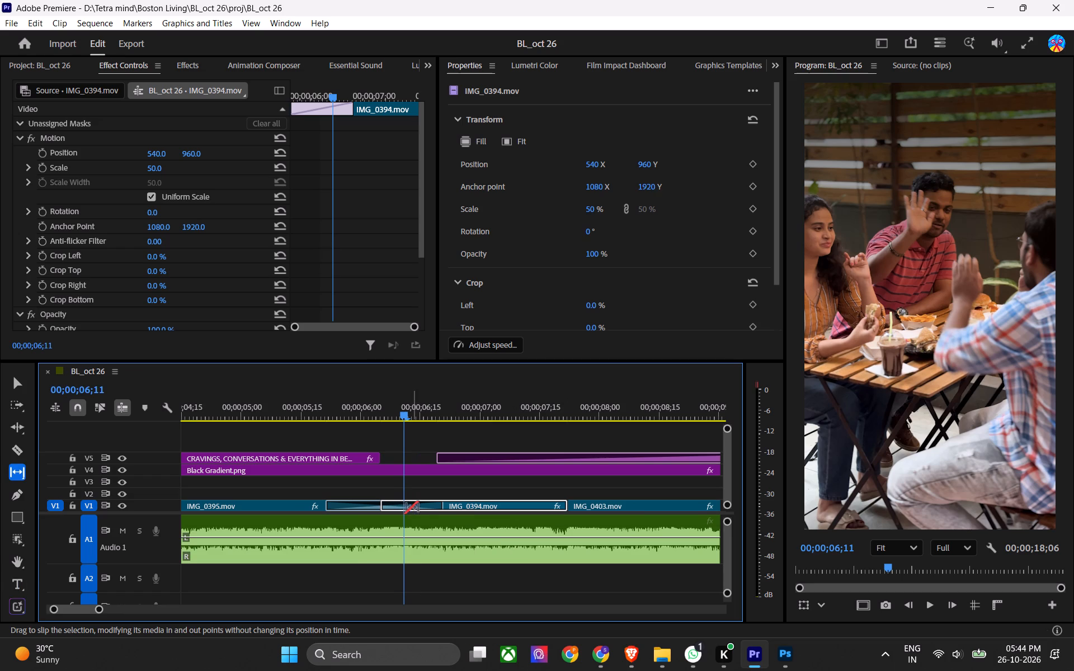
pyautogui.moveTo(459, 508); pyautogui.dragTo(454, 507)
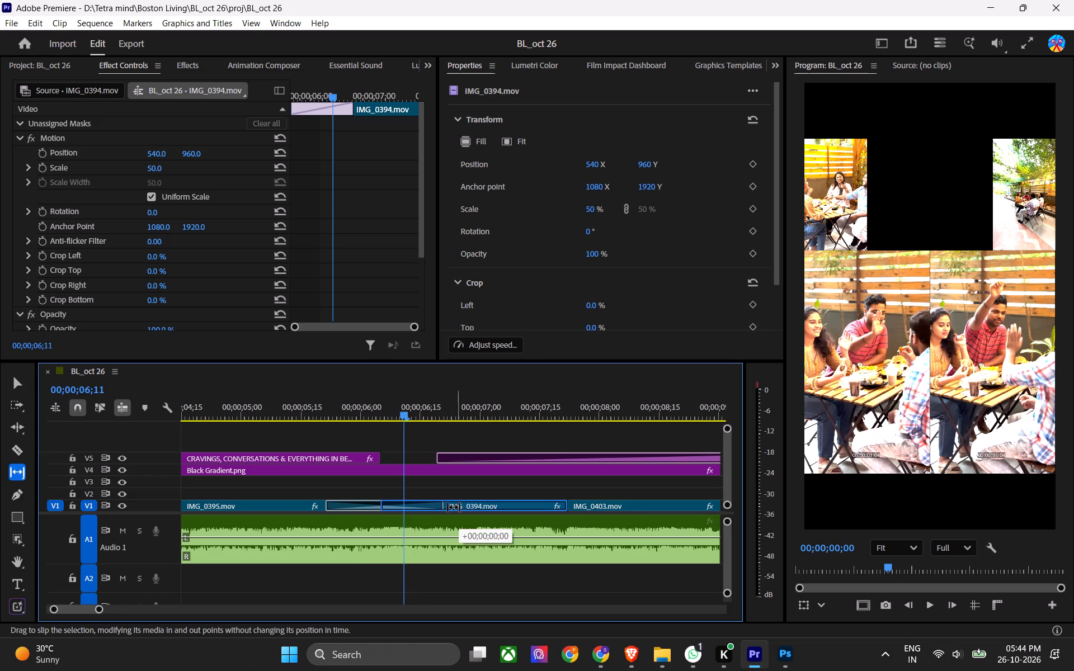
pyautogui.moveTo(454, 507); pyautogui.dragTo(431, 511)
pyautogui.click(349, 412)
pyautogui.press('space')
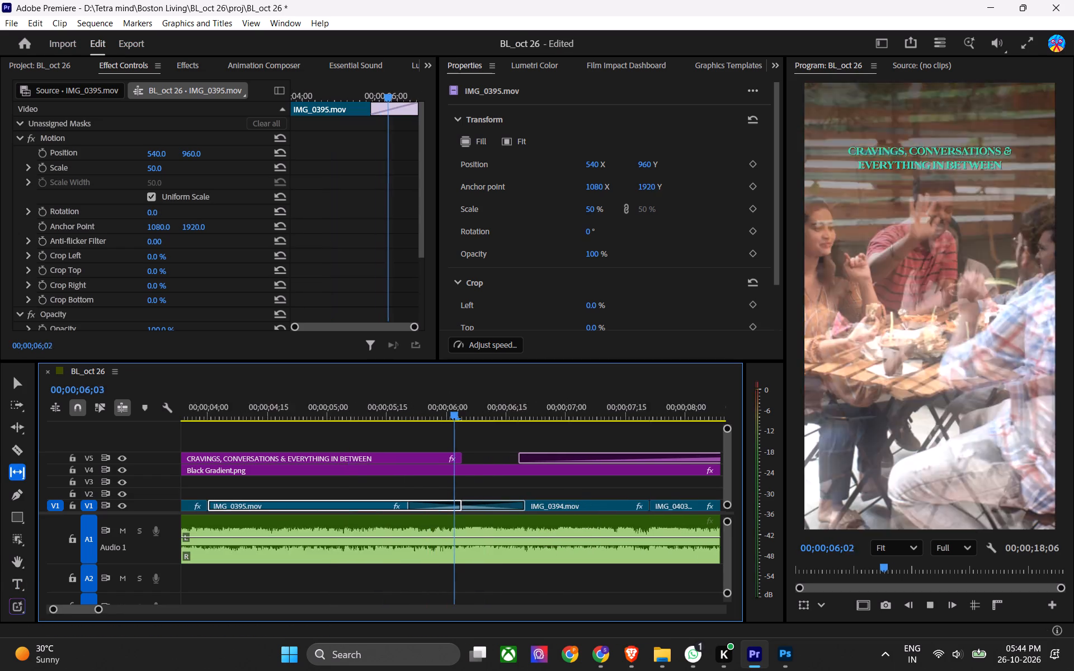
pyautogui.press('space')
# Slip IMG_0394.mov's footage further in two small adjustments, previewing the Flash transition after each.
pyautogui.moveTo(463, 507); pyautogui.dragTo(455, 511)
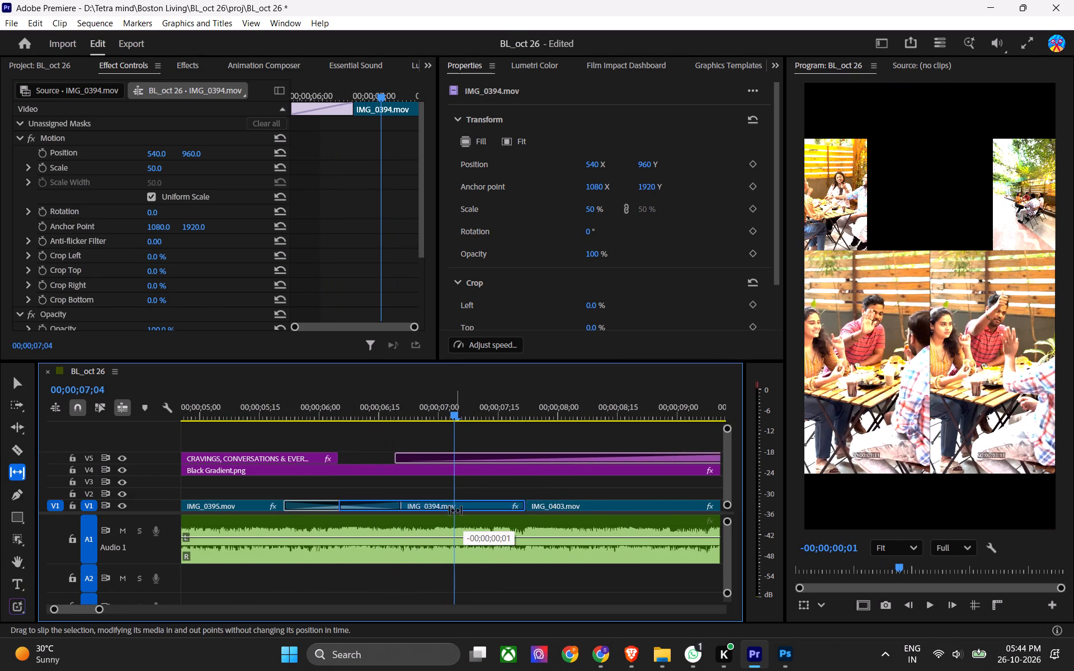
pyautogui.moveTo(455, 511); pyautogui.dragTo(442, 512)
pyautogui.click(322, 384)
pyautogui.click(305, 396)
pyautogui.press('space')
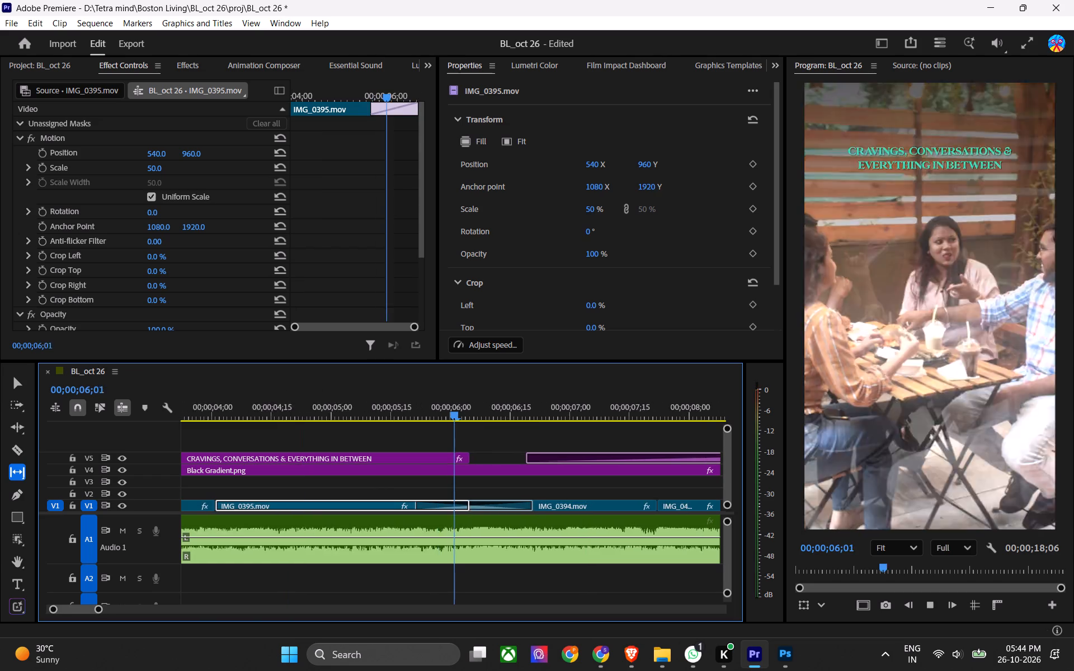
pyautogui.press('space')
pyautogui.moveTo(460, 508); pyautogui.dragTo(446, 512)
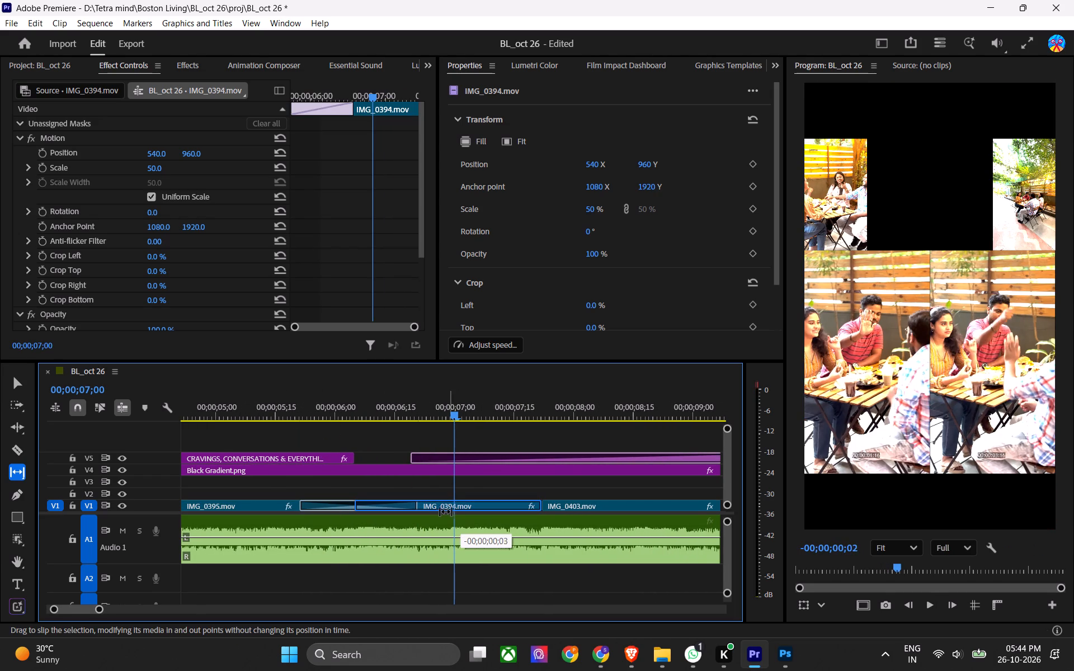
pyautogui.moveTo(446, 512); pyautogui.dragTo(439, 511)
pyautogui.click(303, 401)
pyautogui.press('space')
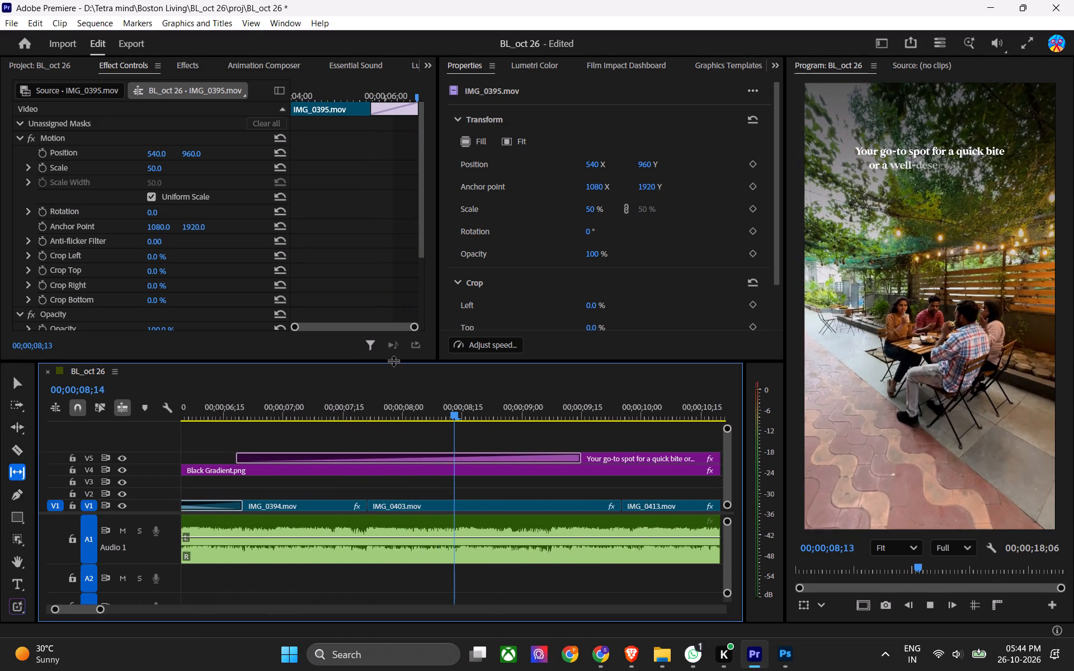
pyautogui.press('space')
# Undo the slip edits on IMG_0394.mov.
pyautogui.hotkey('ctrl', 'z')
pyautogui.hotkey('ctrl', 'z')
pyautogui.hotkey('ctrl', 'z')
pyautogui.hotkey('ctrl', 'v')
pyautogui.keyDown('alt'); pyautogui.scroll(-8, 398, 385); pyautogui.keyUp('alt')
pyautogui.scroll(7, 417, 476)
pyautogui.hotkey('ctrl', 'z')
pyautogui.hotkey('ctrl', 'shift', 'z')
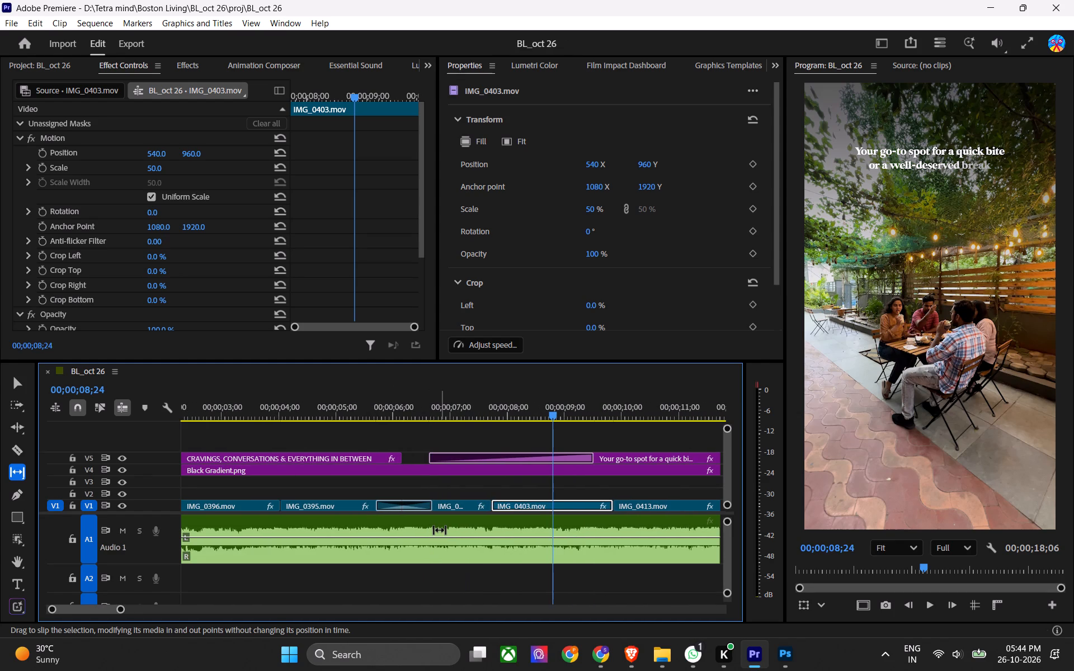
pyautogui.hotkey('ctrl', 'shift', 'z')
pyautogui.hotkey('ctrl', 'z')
# Turn off timeline snapping, return to the Selection tool, and save the project.
pyautogui.press('s')
pyautogui.press('v')
pyautogui.hotkey('ctrl', 's')
# Play the sequence from just before the Flash transition into the outro, return to the start, and save the project.
pyautogui.click(362, 406)
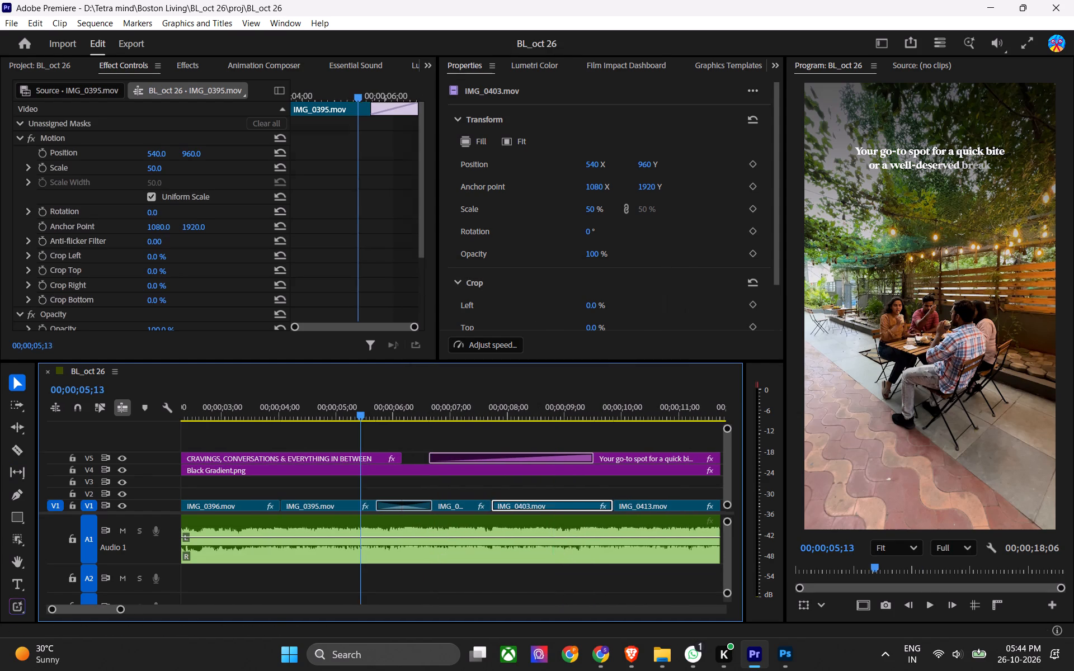
pyautogui.press('space')
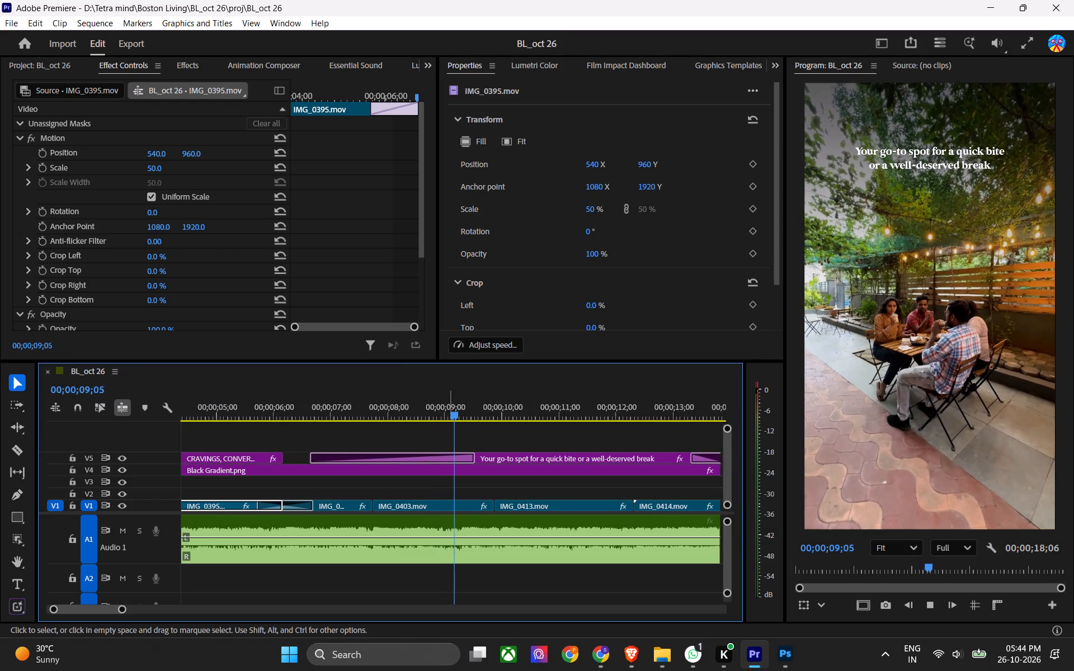
pyautogui.keyDown('alt'); pyautogui.scroll(-2, 481, 464); pyautogui.keyUp('alt')
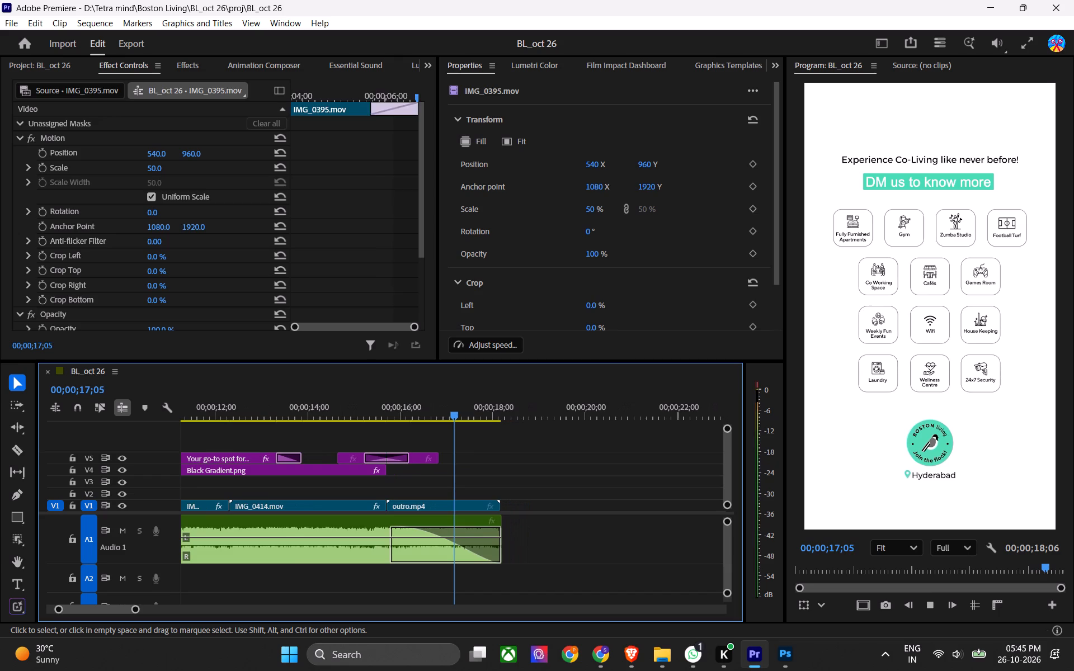
pyautogui.press('space')
pyautogui.hotkey('ctrl', 's')
pyautogui.press('1')
pyautogui.hotkey('ctrl', '1')
pyautogui.press('1')
pyautogui.hotkey('ctrl', 's')
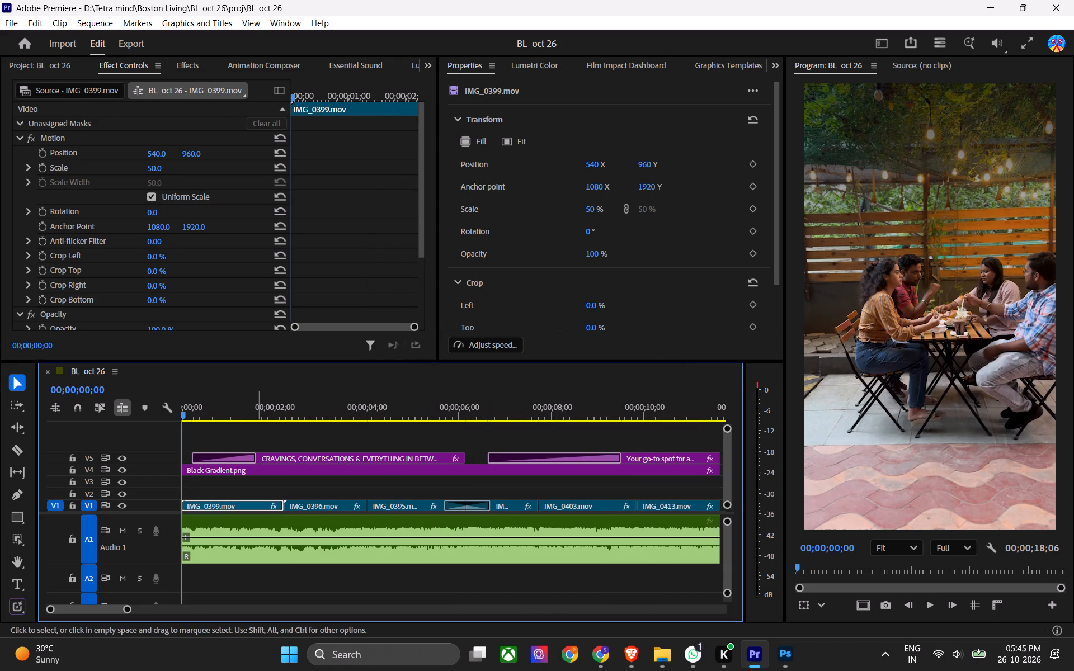
# Apply automatic Lumetri correction to IMG_0399.mov, with exposure set to 0.4 and contrast to about 12.
pyautogui.click(244, 397)
pyautogui.hotkey('ctrl', 's')
pyautogui.click(510, 72)
pyautogui.click(682, 233)
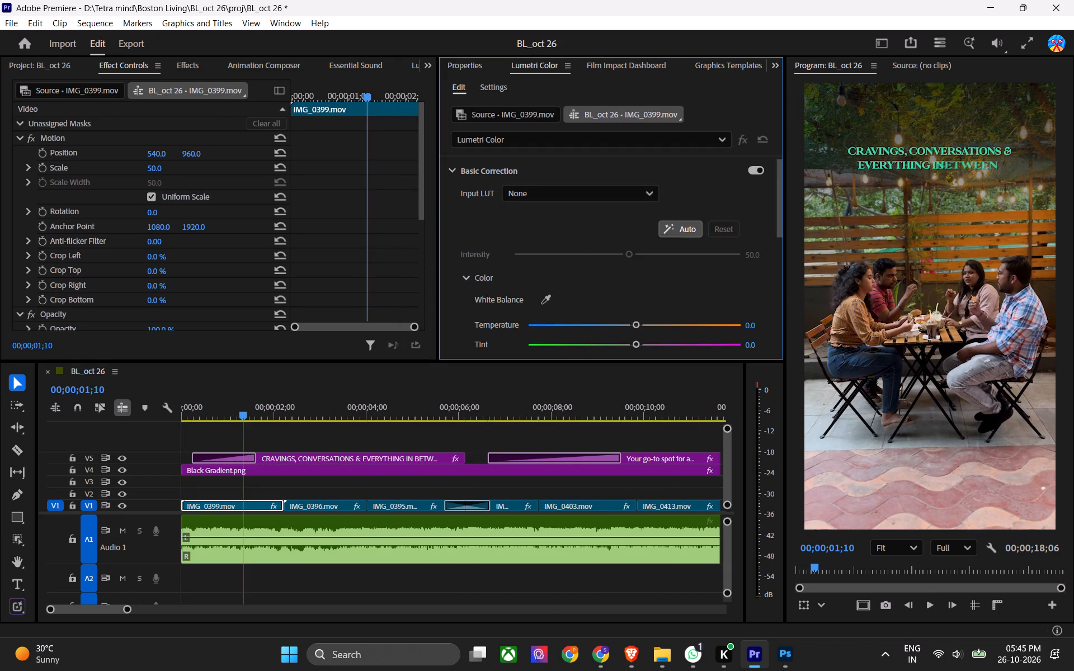
pyautogui.scroll(-7, 635, 293)
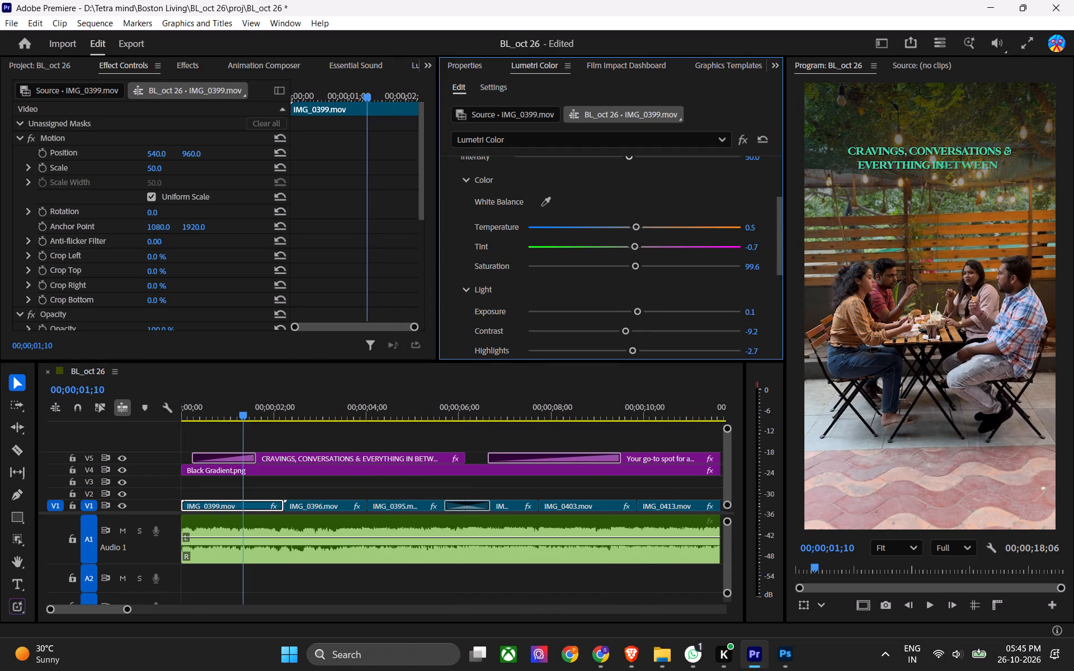
pyautogui.click(640, 314)
pyautogui.moveTo(623, 332); pyautogui.dragTo(647, 324)
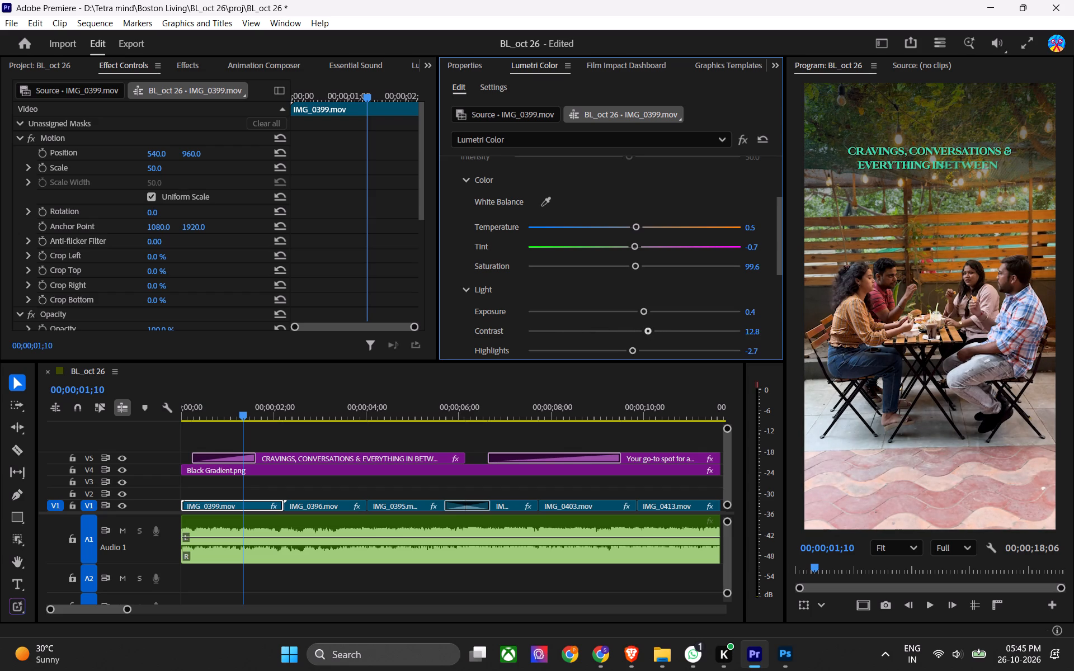
pyautogui.moveTo(647, 324); pyautogui.dragTo(646, 325)
# Apply automatic Lumetri correction to IMG_0396.mov, with contrast set to 37.7 and exposure to 0.3.
pyautogui.click(317, 407)
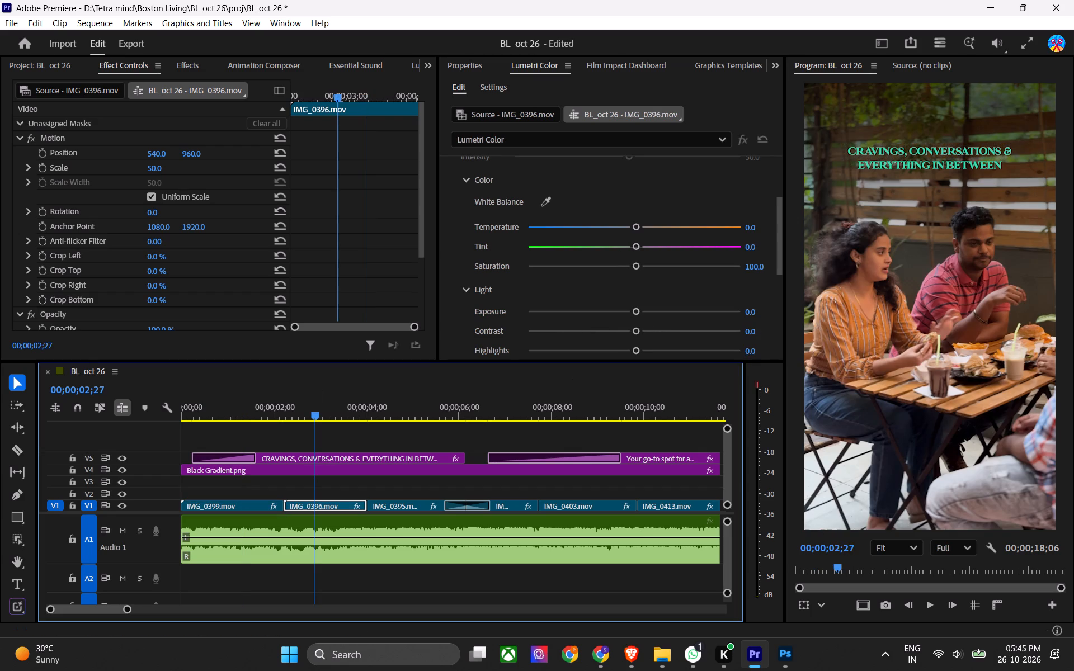
pyautogui.scroll(3, 672, 196)
pyautogui.click(682, 173)
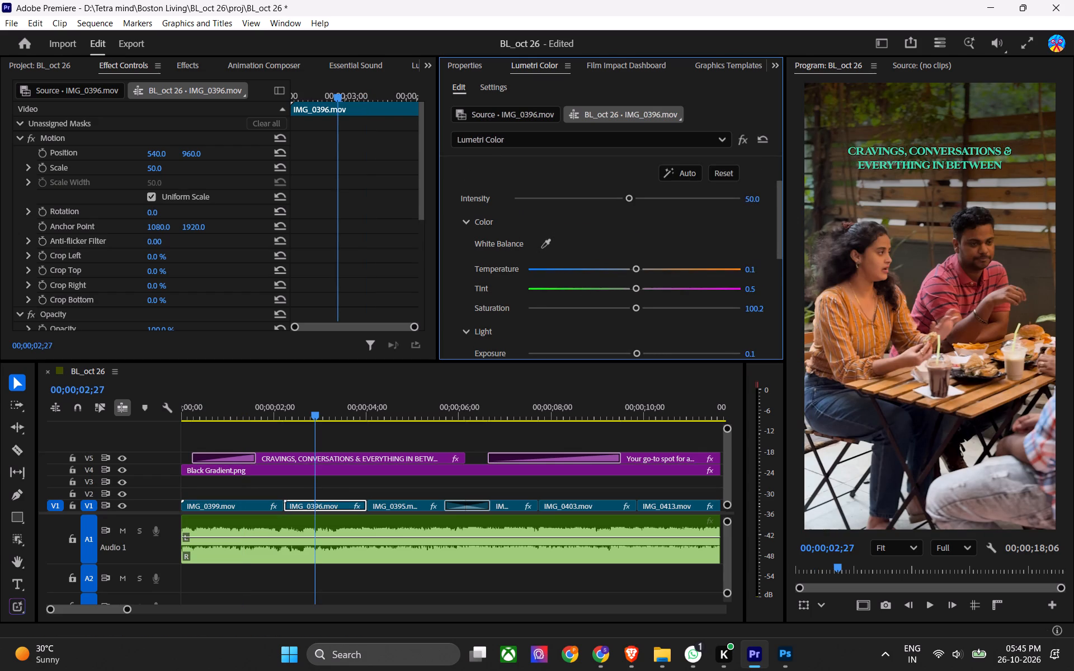
pyautogui.click(468, 224)
pyautogui.moveTo(632, 292); pyautogui.dragTo(655, 297)
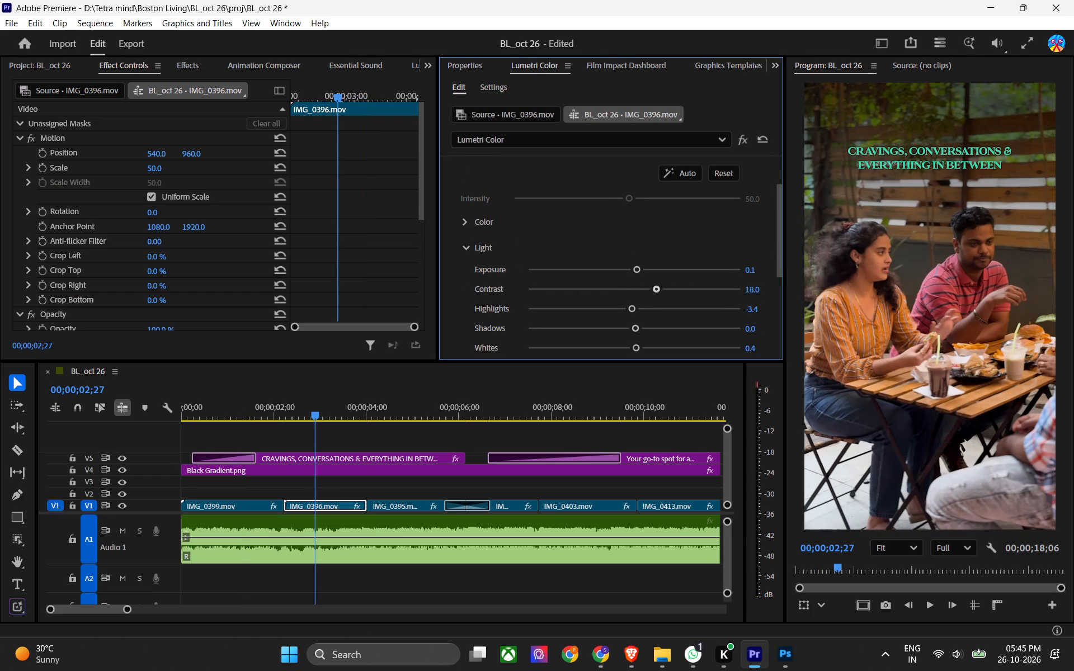
pyautogui.moveTo(655, 297); pyautogui.dragTo(673, 292)
pyautogui.click(637, 270)
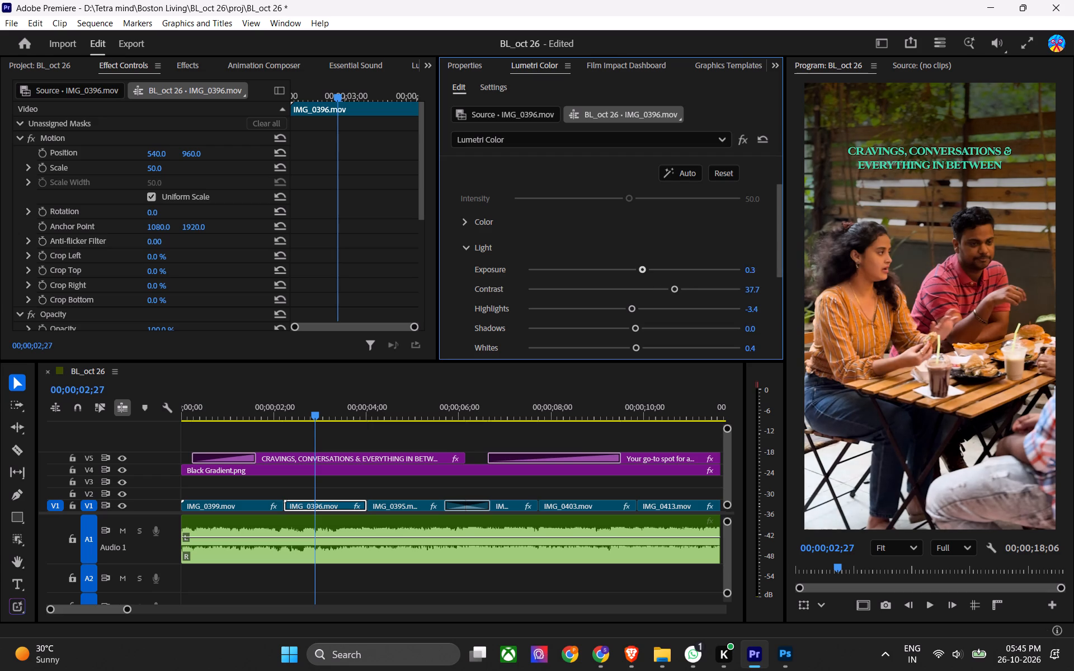
# Apply automatic Lumetri correction to IMG_0395.mov, set exposure to 0.4, and raise its contrast strongly.
pyautogui.click(397, 403)
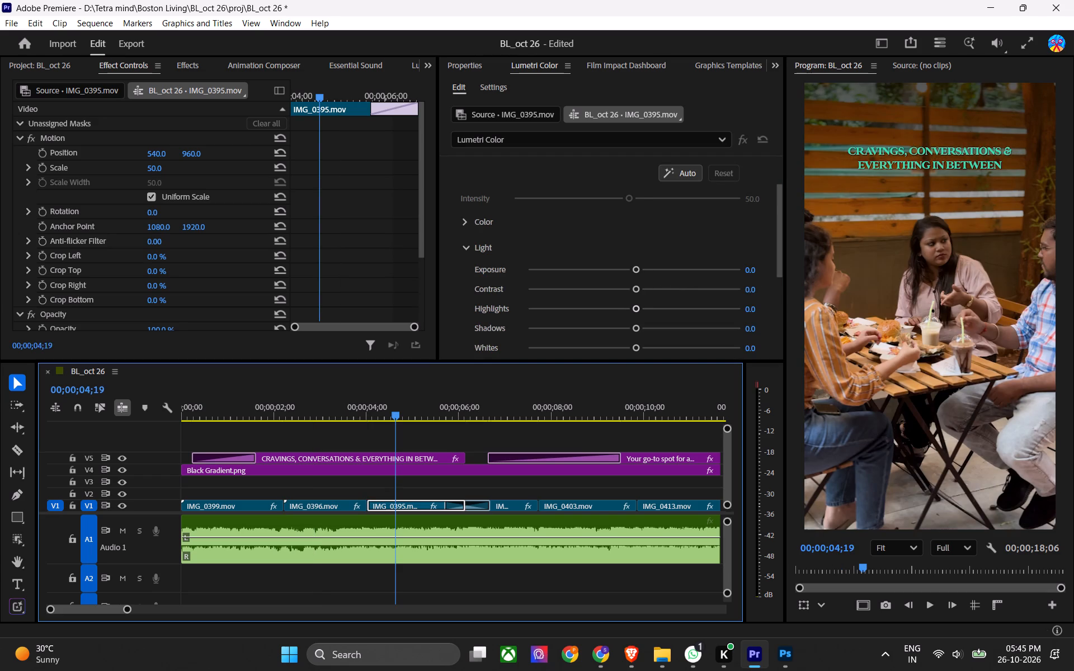
pyautogui.click(684, 178)
pyautogui.moveTo(638, 261); pyautogui.dragTo(643, 266)
pyautogui.click(643, 269)
pyautogui.moveTo(635, 287); pyautogui.dragTo(687, 289)
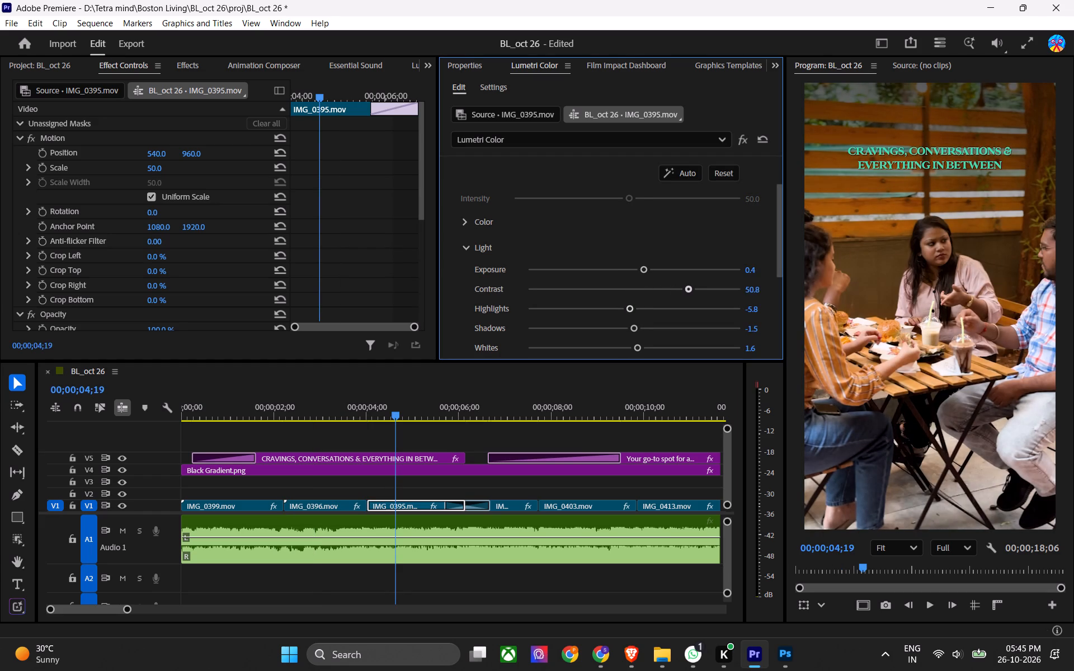
pyautogui.moveTo(687, 289); pyautogui.dragTo(680, 291)
# Apply automatic Lumetri correction to IMG_0394.mov, with exposure set to 0.4 and contrast to 22.
pyautogui.click(524, 410)
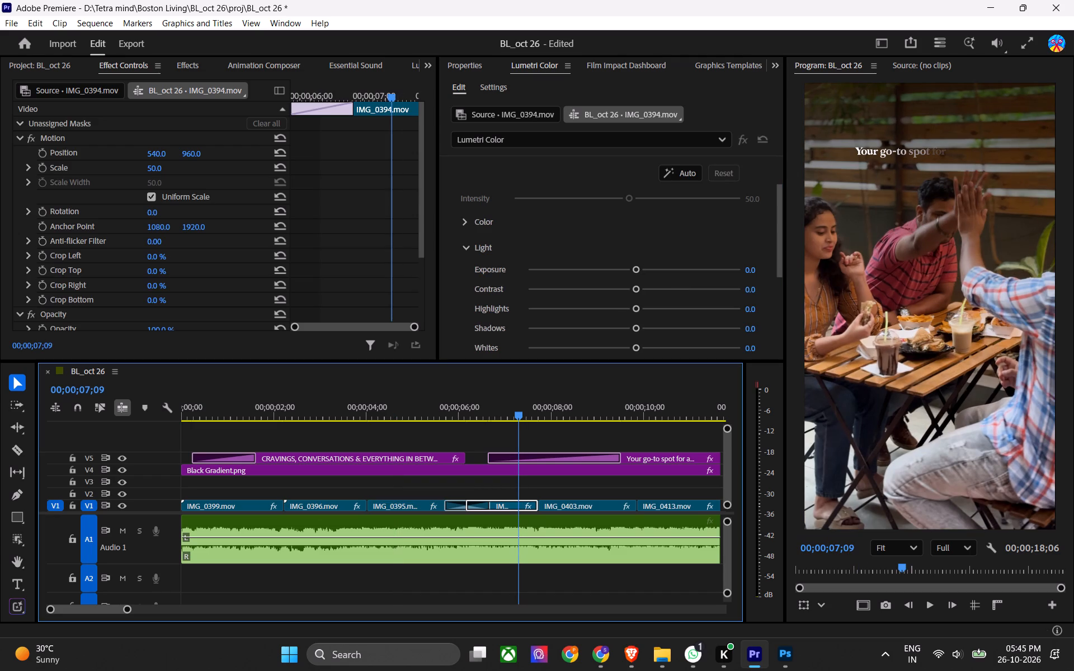
pyautogui.click(666, 178)
pyautogui.click(643, 271)
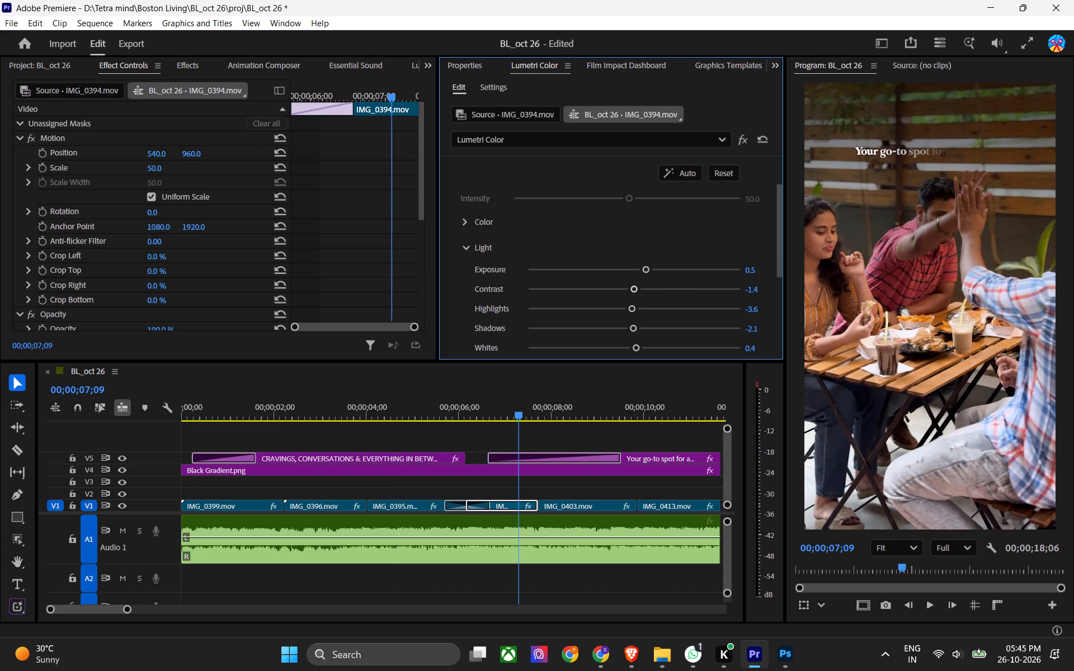
pyautogui.moveTo(634, 290); pyautogui.dragTo(656, 290)
pyautogui.moveTo(648, 270); pyautogui.dragTo(642, 273)
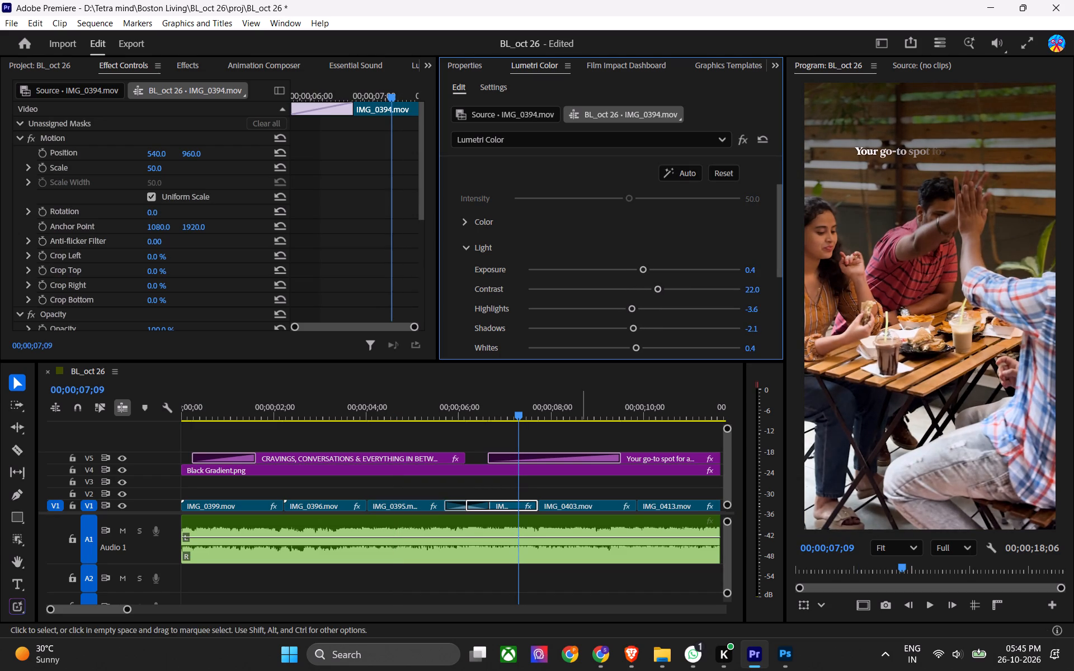
# Apply automatic Lumetri correction to IMG_0403.mov, with contrast lowered to -27.2 and highlights raised to 28.5.
pyautogui.click(588, 408)
pyautogui.scroll(-4, 568, 443)
pyautogui.click(685, 178)
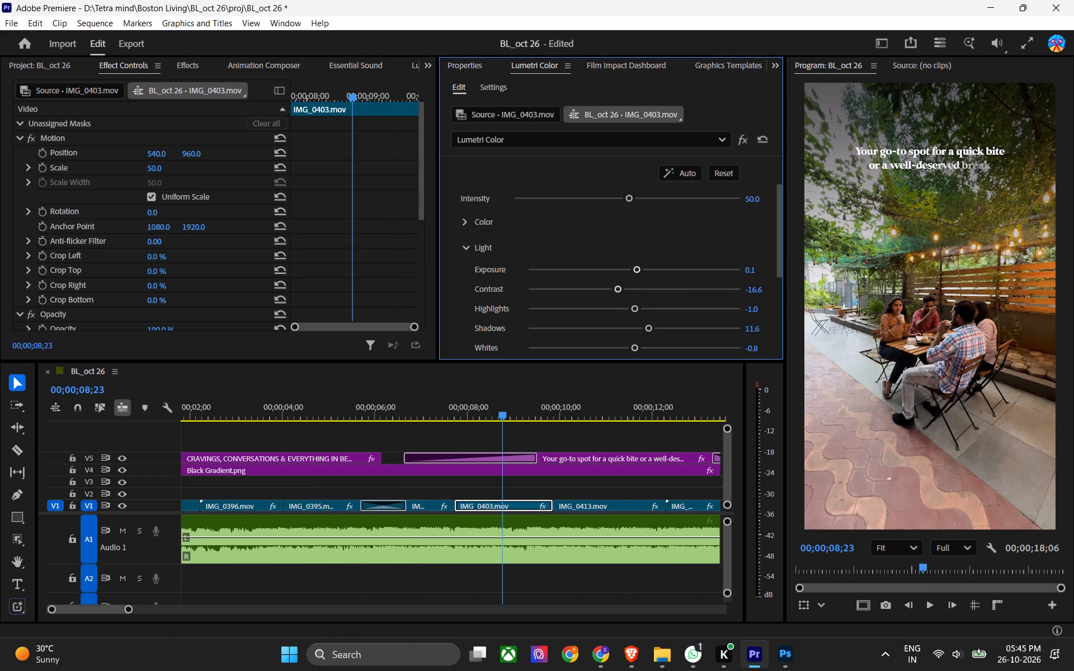
pyautogui.moveTo(636, 289); pyautogui.dragTo(618, 304)
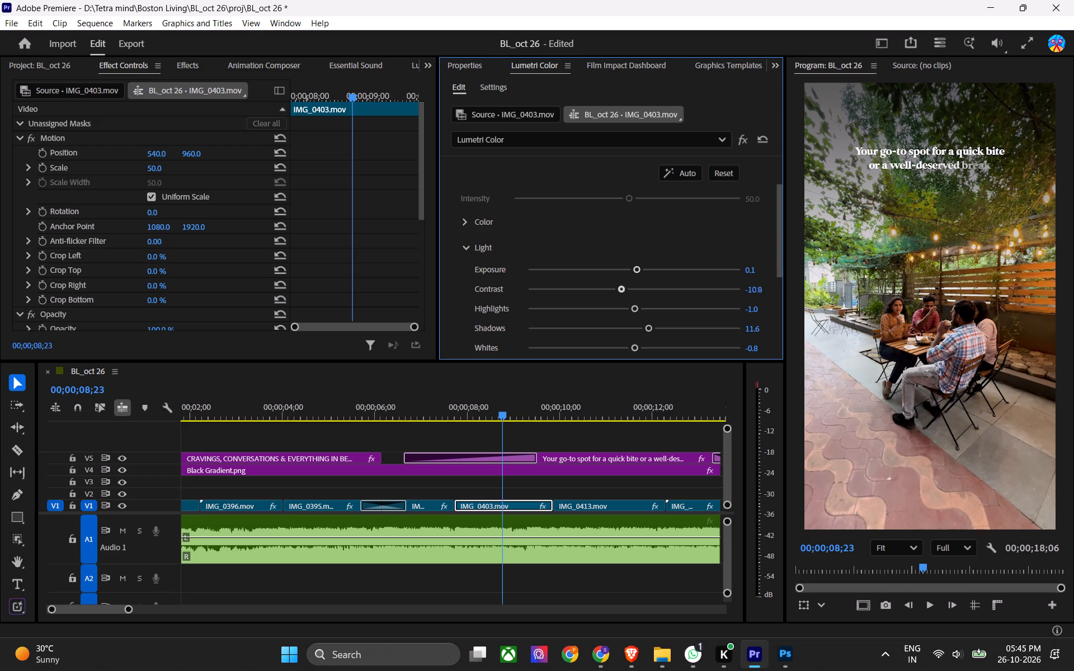
pyautogui.moveTo(618, 304); pyautogui.dragTo(604, 304)
pyautogui.moveTo(636, 310); pyautogui.dragTo(663, 313)
# Refine IMG_0403.mov's Lumetri light settings with highlights at 20.7 and exposure at 0.0, and save the project.
pyautogui.moveTo(663, 313); pyautogui.dragTo(655, 315)
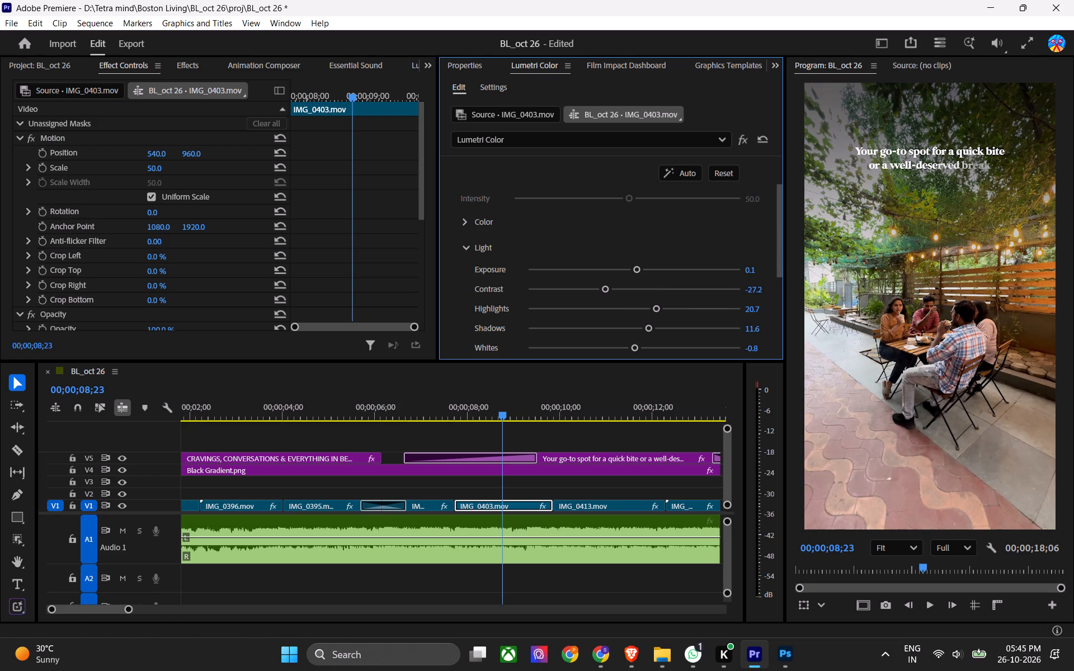
pyautogui.doubleClick(638, 272)
pyautogui.scroll(-3, 502, 470)
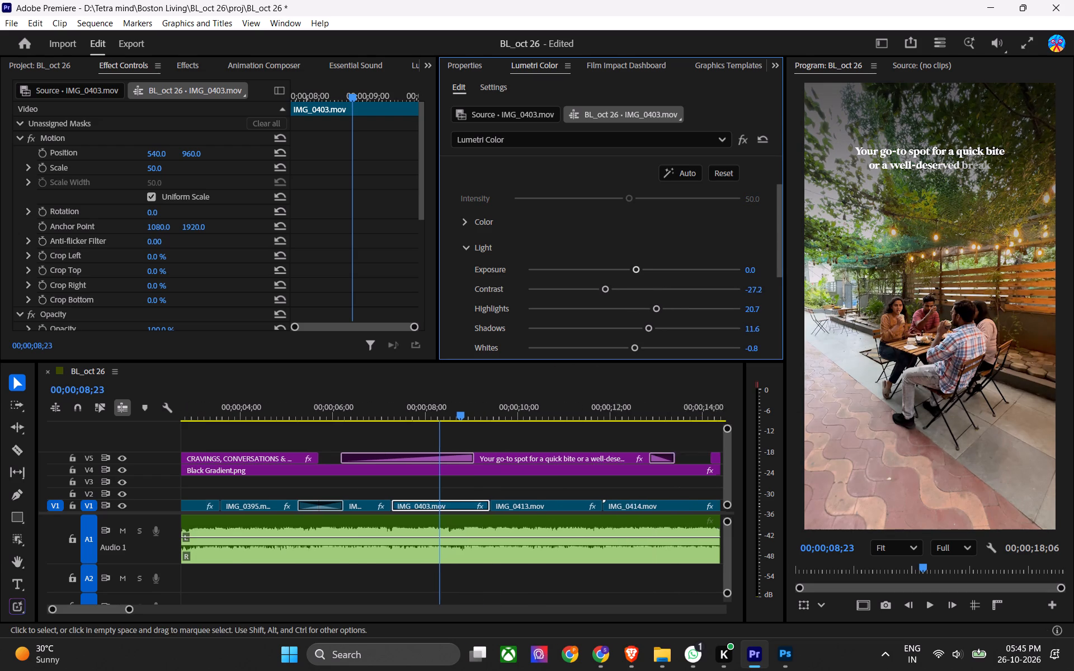
pyautogui.scroll(-4, 501, 490)
pyautogui.hotkey('ctrl', 's')
# Apply automatic Lumetri correction to IMG_0413.mov, with contrast lowered to -25.2 and the shadows darkened.
pyautogui.click(446, 405)
pyautogui.click(681, 175)
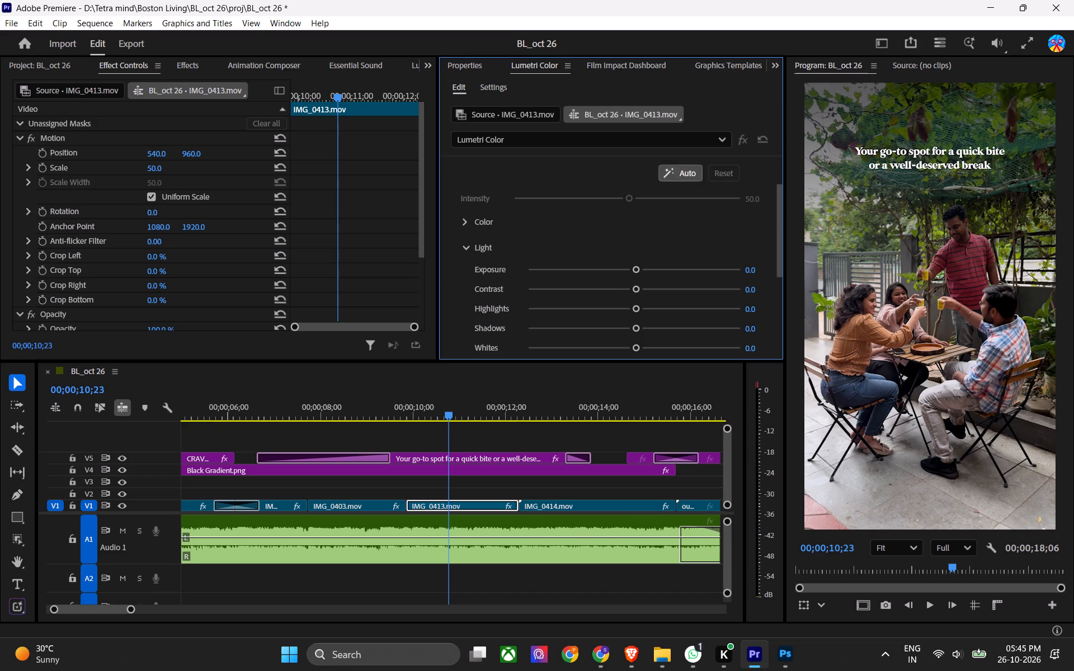
pyautogui.moveTo(644, 287); pyautogui.dragTo(615, 285)
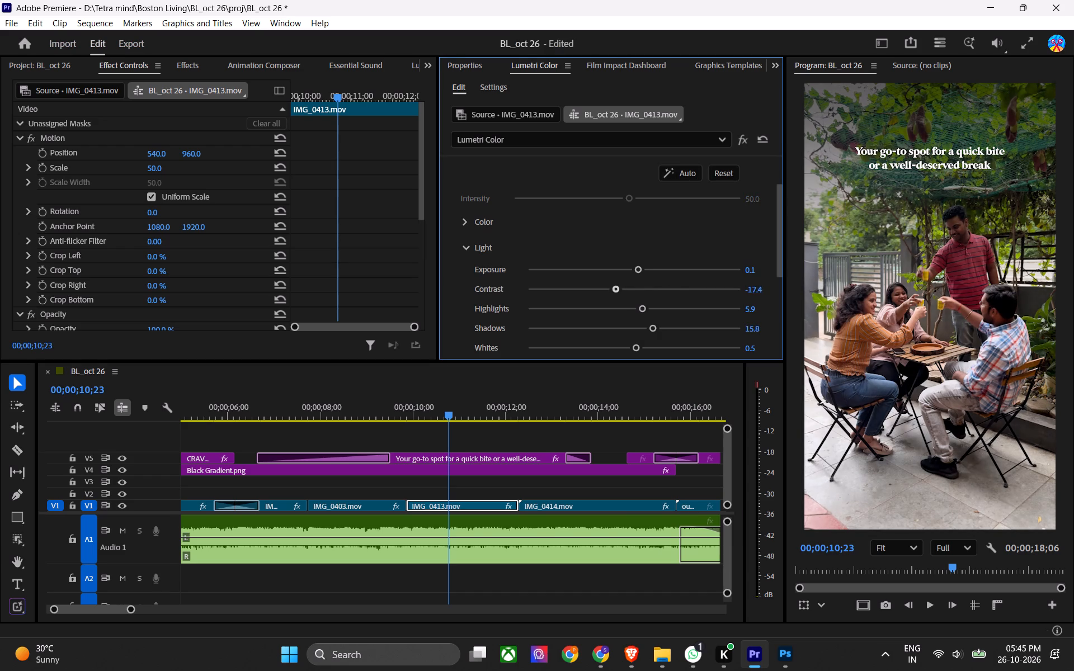
pyautogui.moveTo(615, 285); pyautogui.dragTo(587, 280)
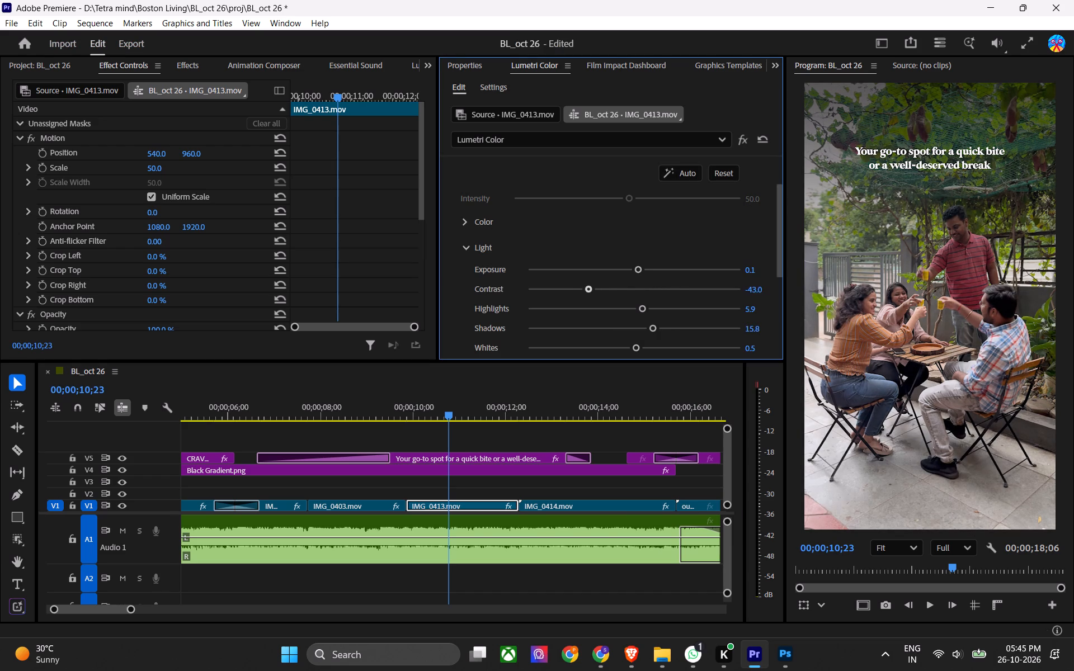
pyautogui.moveTo(587, 280); pyautogui.dragTo(606, 275)
pyautogui.moveTo(655, 327); pyautogui.dragTo(652, 322)
pyautogui.moveTo(652, 322); pyautogui.dragTo(628, 330)
# Apply automatic Lumetri correction to IMG_0414.mov, set contrast to 35.7 and shadows to -12.1, and save the project.
pyautogui.click(557, 408)
pyautogui.scroll(-7, 544, 450)
pyautogui.hotkey('ctrl', 's')
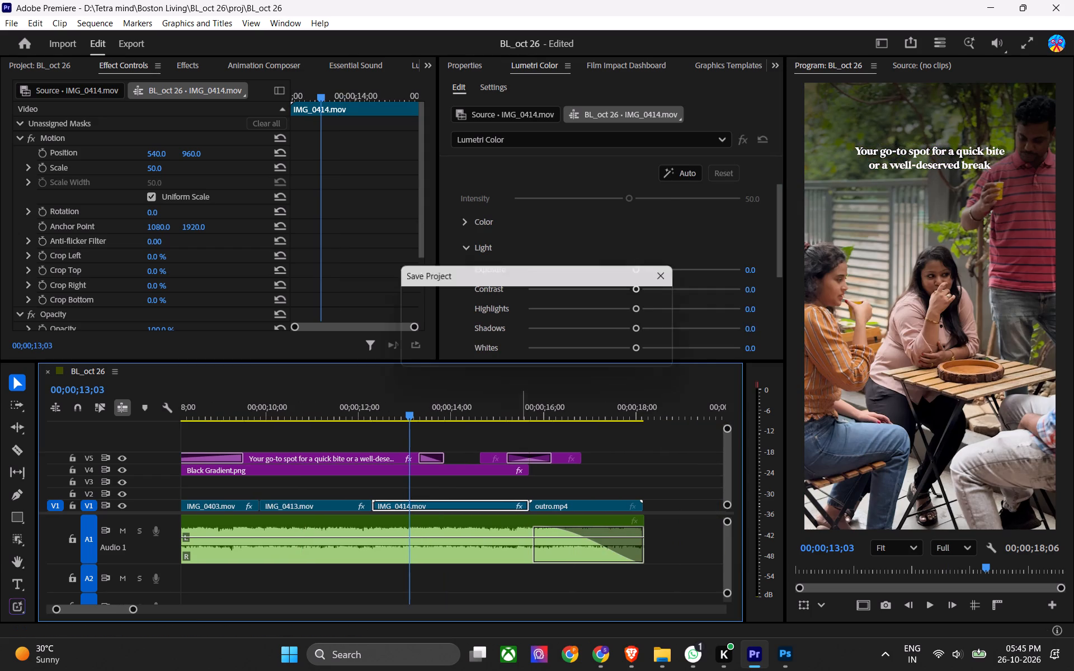
pyautogui.click(677, 167)
pyautogui.click(677, 171)
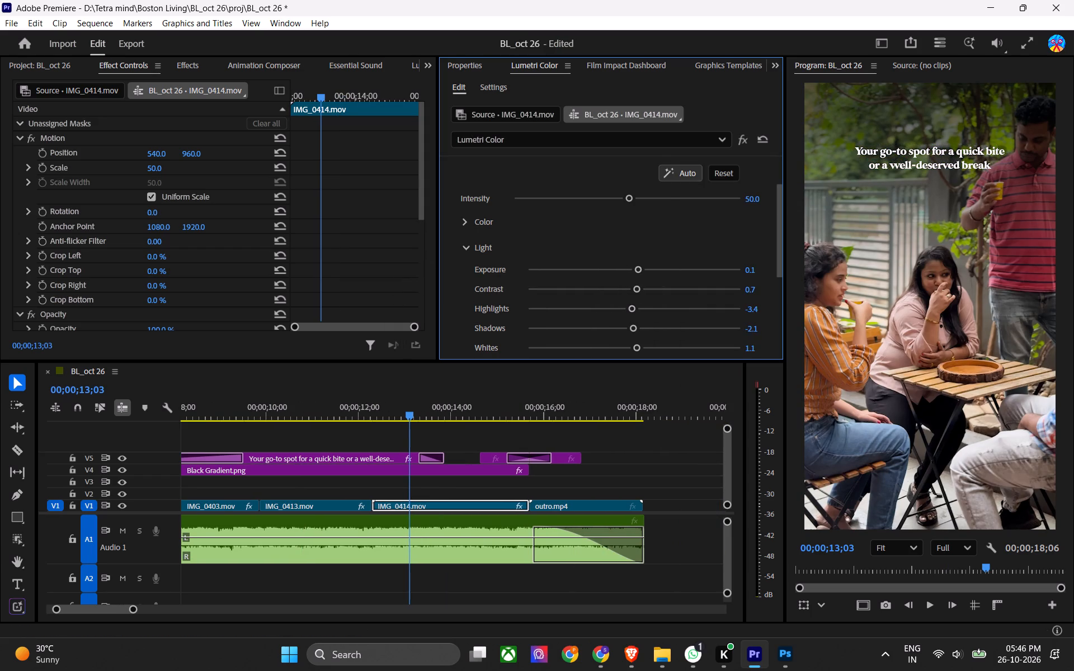
pyautogui.moveTo(637, 289); pyautogui.dragTo(671, 295)
pyautogui.moveTo(629, 326); pyautogui.dragTo(612, 327)
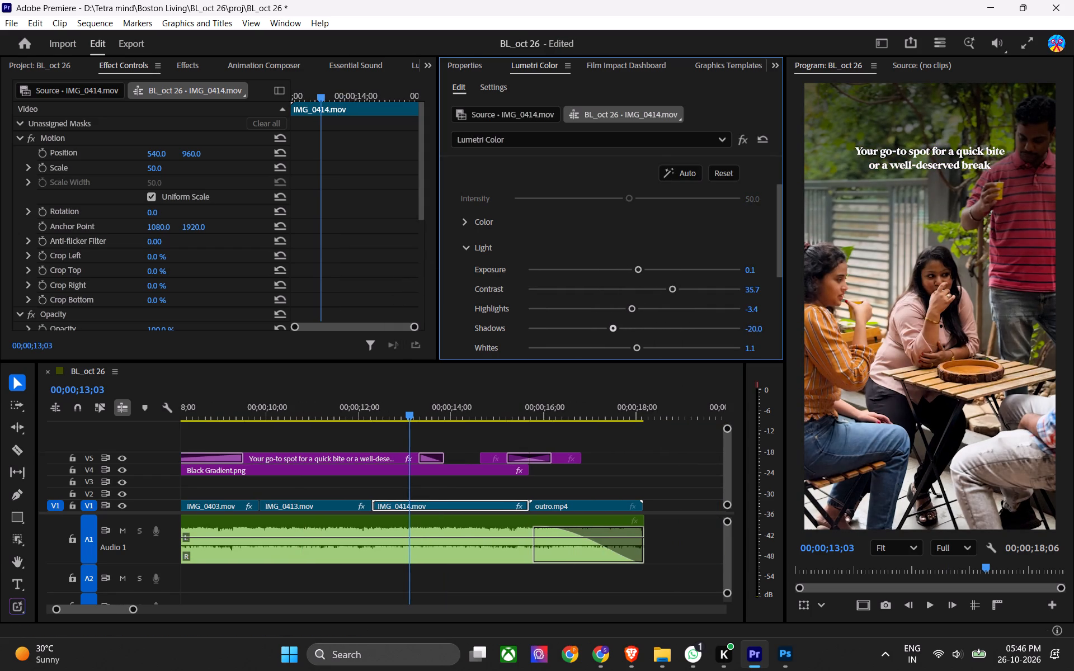
pyautogui.moveTo(612, 327); pyautogui.dragTo(620, 325)
pyautogui.hotkey('ctrl', 's')
# Set the opacity of the Black Gradient.png overlay to 60% and save the project.
pyautogui.click(467, 420)
pyautogui.hotkey('ctrl', 's')
pyautogui.press('space')
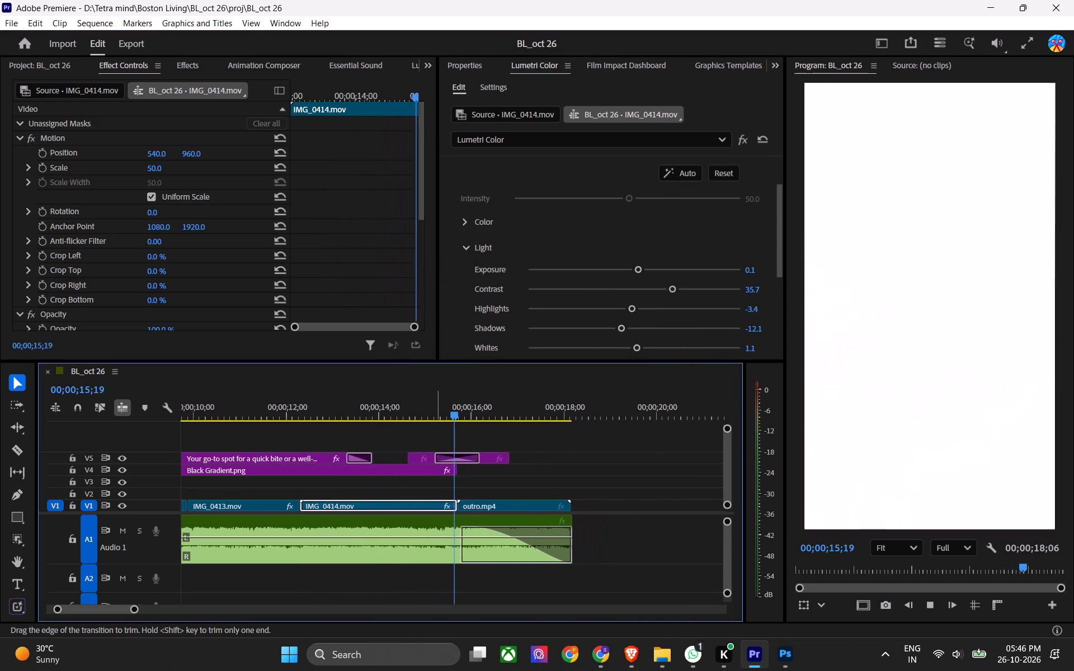
pyautogui.press('space')
pyautogui.moveTo(404, 418); pyautogui.dragTo(399, 419)
pyautogui.click(390, 466)
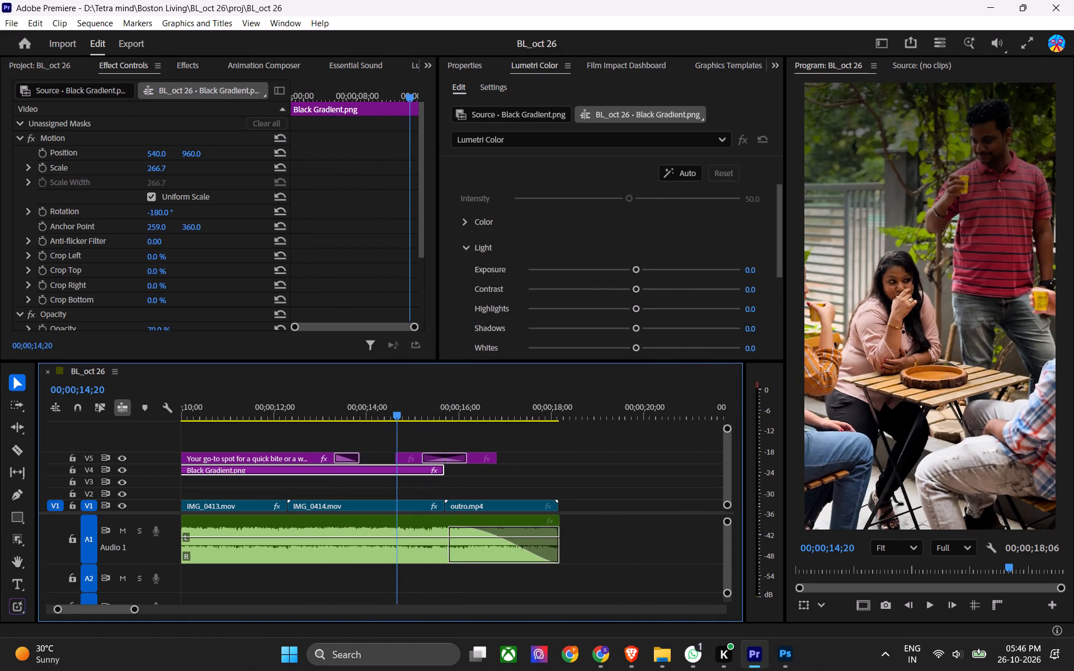
pyautogui.scroll(7, 582, 74)
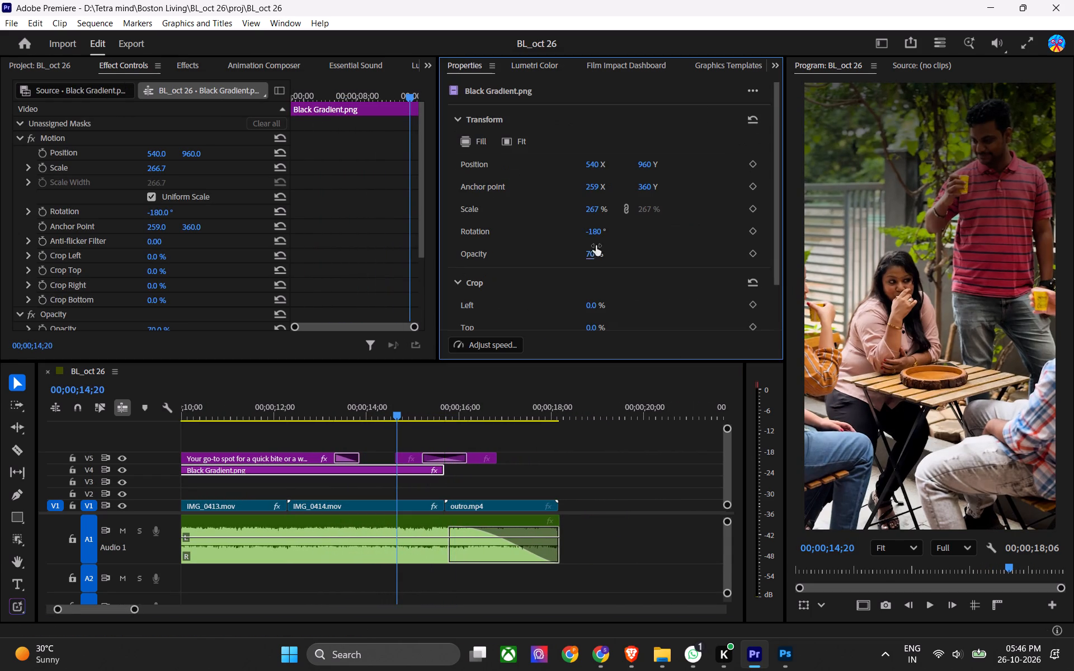
pyautogui.keyDown('ctrl'); pyautogui.click(592, 249); pyautogui.keyUp('ctrl')
pyautogui.write('60')
pyautogui.press('Return')
pyautogui.hotkey('ctrl', 's')
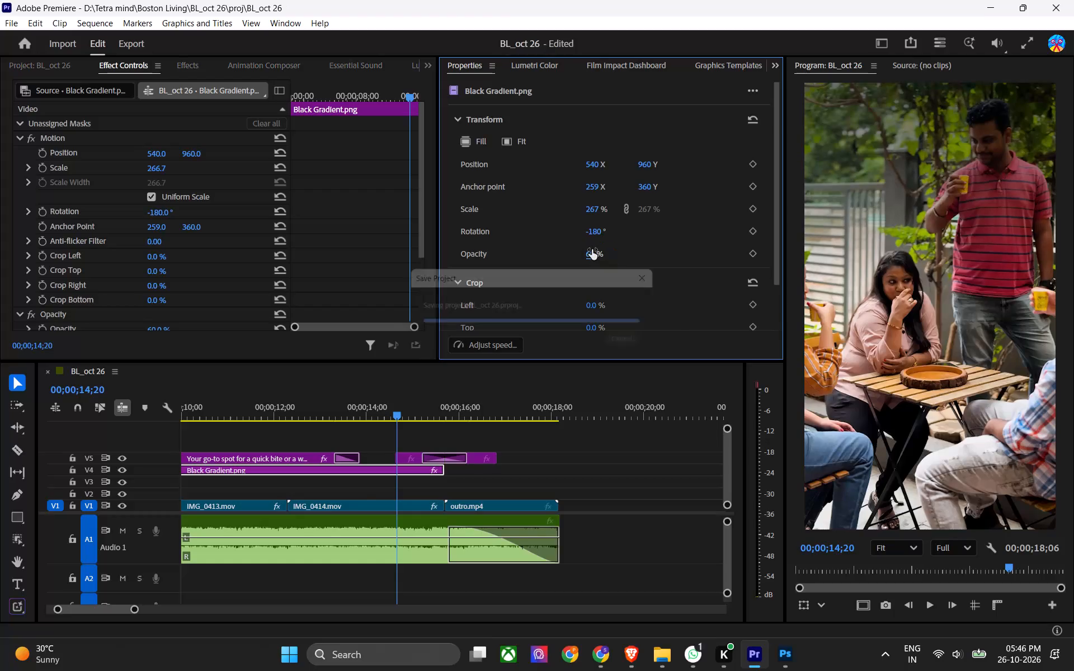
# Play the video from its start, partly full screen, to check the corrected clips and the gradient behind the first title.
pyautogui.hotkey('ctrl', '1')
pyautogui.press('space')
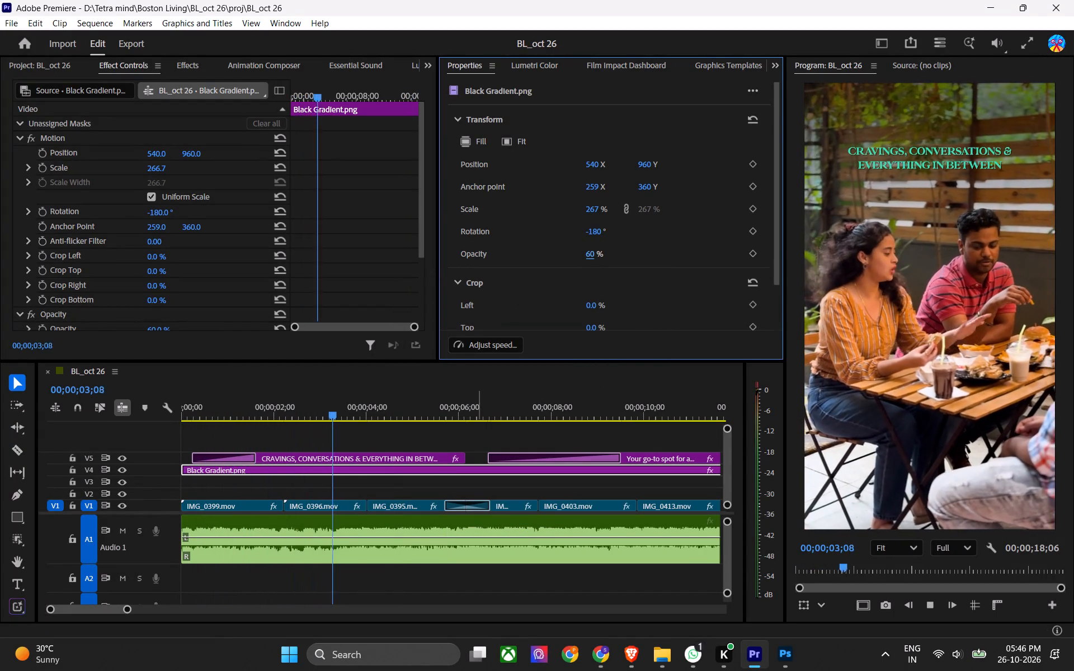
pyautogui.press('space')
pyautogui.hotkey('ctrl', 's')
pyautogui.hotkey('ctrl', 's')
pyautogui.hotkey('ctrl', '`')
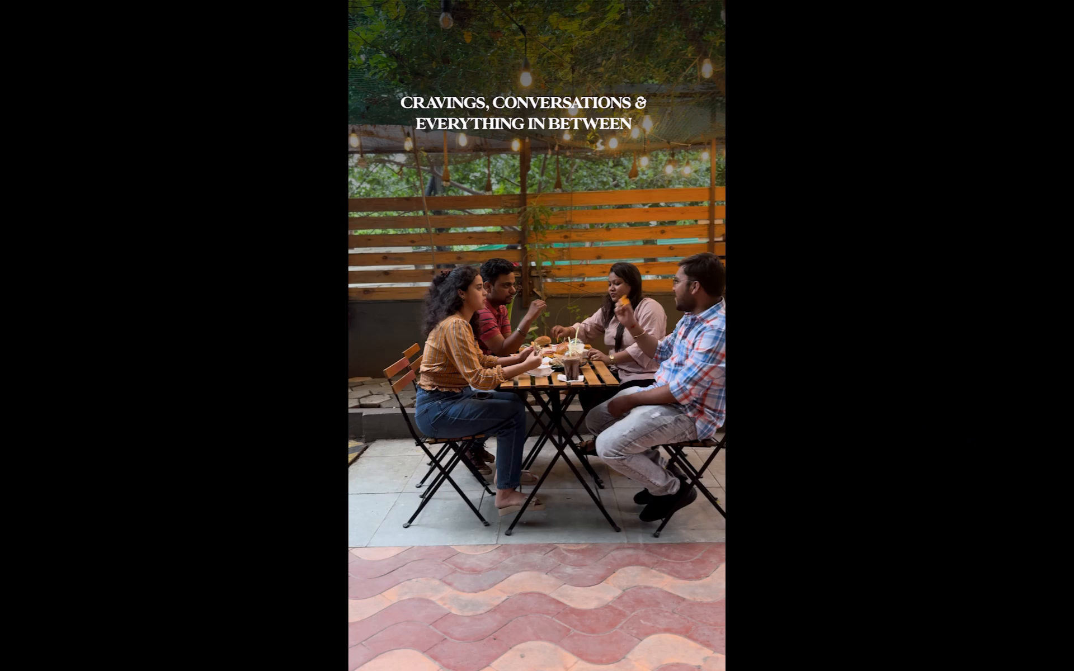
pyautogui.press('space')
pyautogui.press('space')
pyautogui.press('Escape')
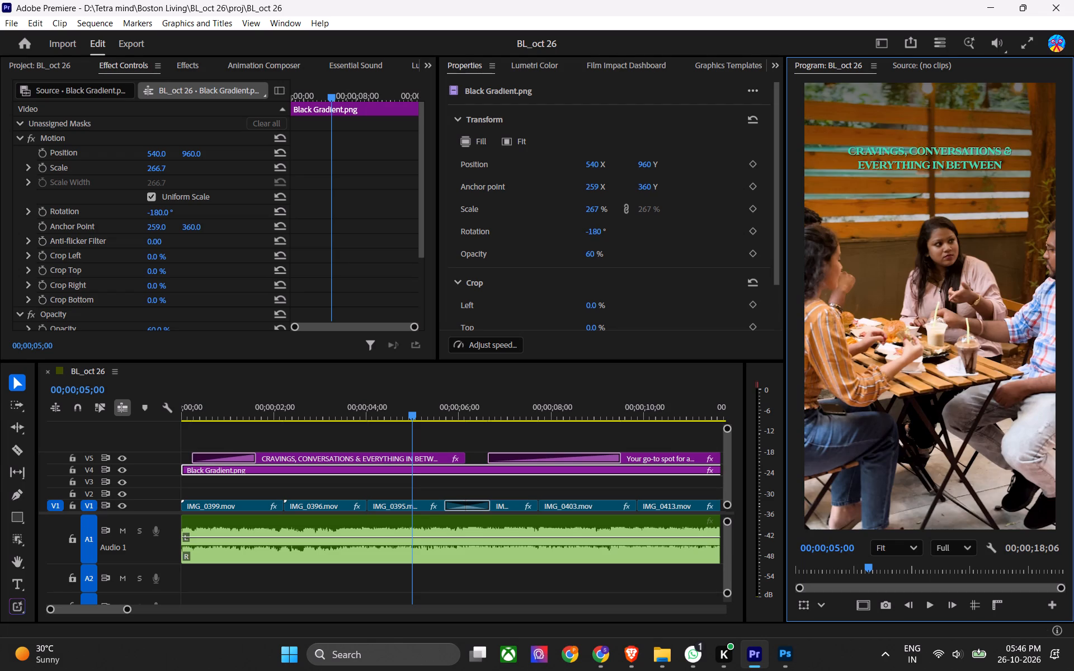
# Set the drop shadow of the CRAVINGS, CONVERSATIONS title to softness 10 and opacity 100%.
pyautogui.click(411, 459)
pyautogui.click(416, 457)
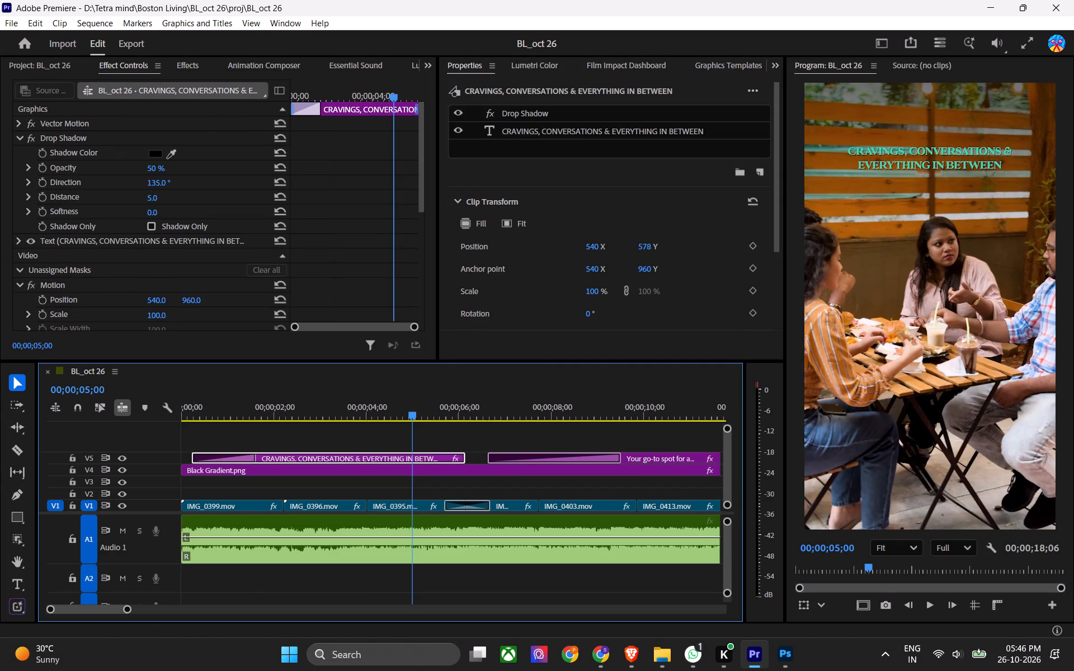
pyautogui.click(155, 214)
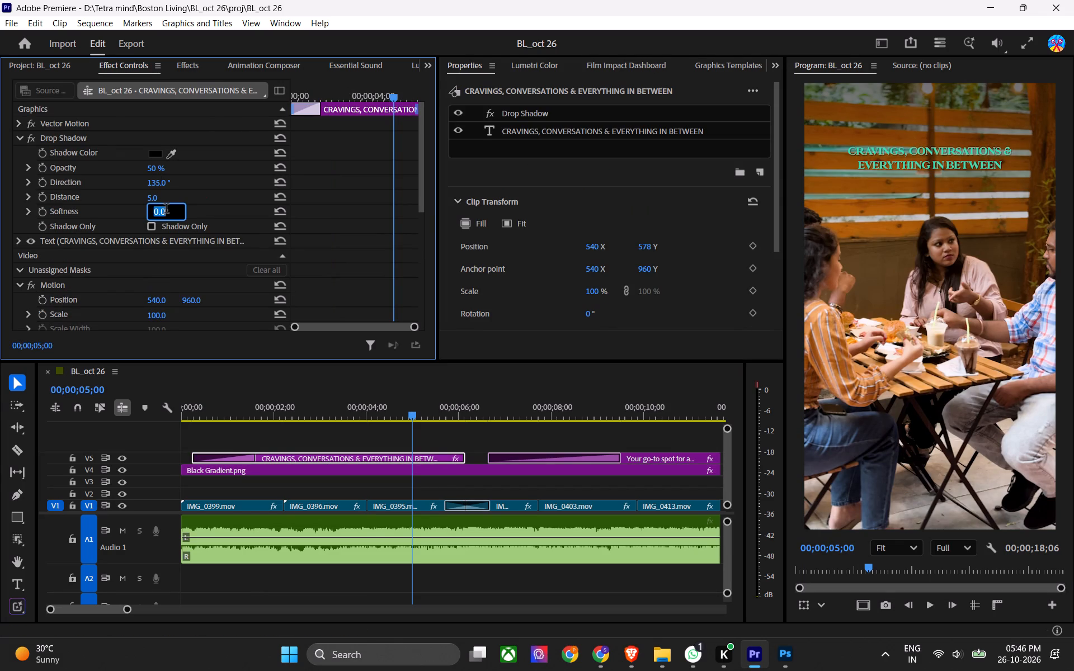
pyautogui.write('10')
pyautogui.press('Return')
pyautogui.moveTo(157, 164); pyautogui.dragTo(261, 164)
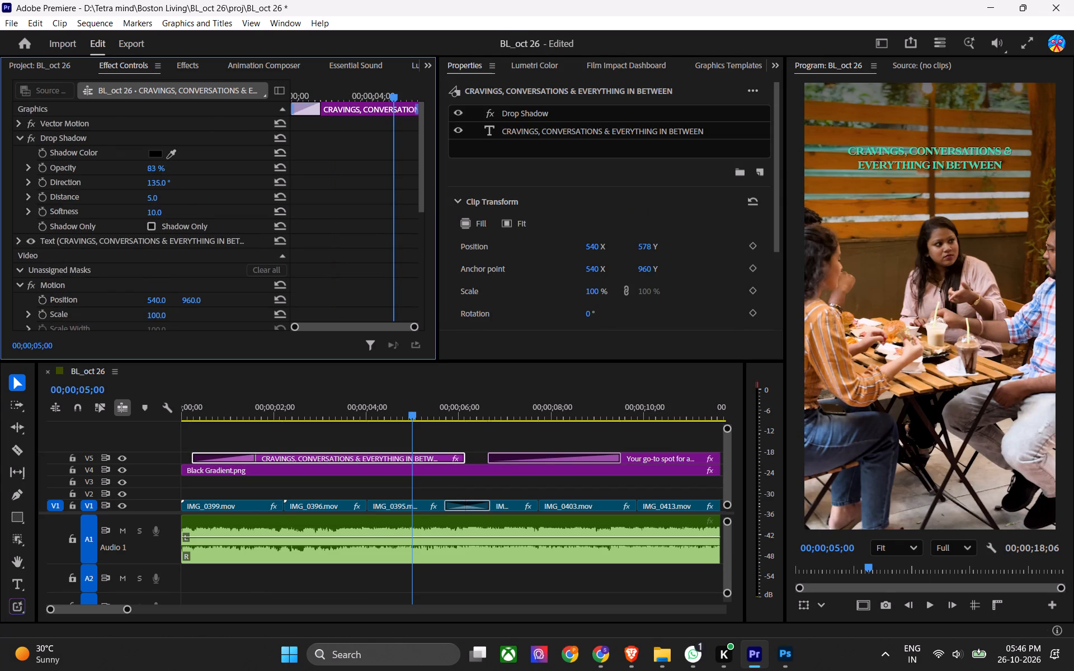
pyautogui.moveTo(261, 164); pyautogui.dragTo(324, 167)
pyautogui.scroll(13, 844, 118)
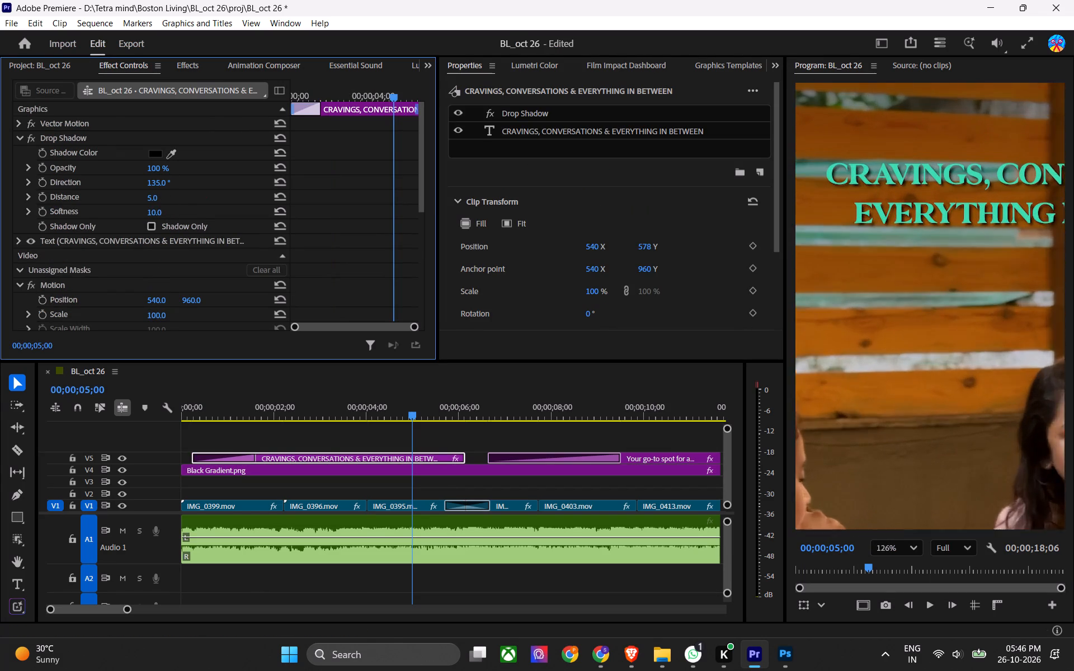
# Fine-tune the first title's drop shadow softness to 12.6, keeping its distance at 5.0, and save the project.
pyautogui.click(159, 213)
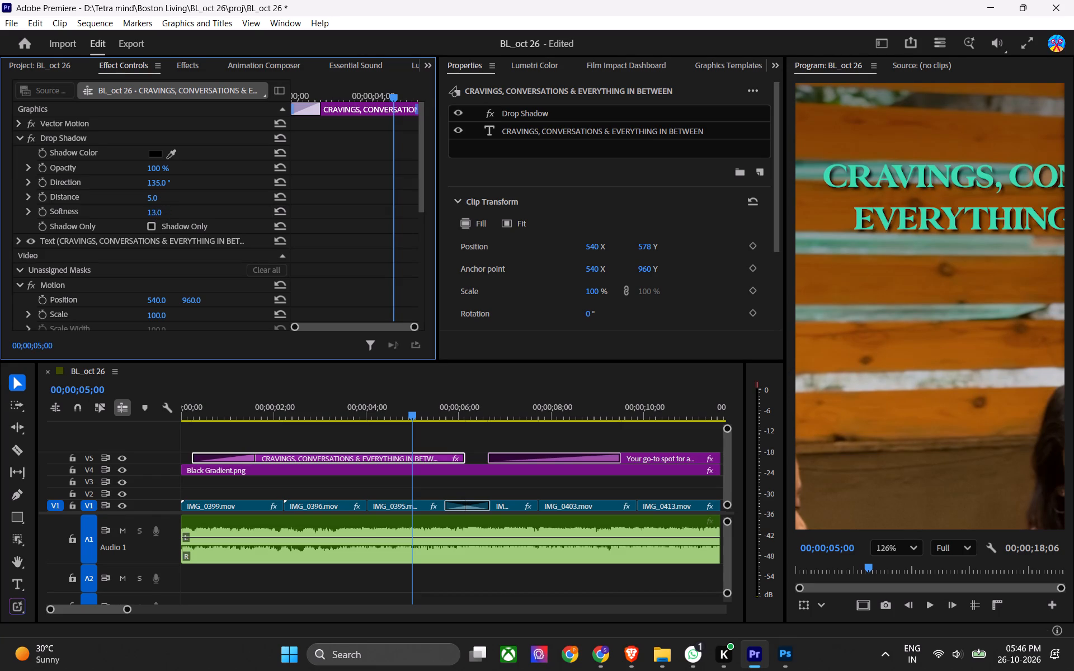
pyautogui.hotkey('ctrl', 'z')
pyautogui.keyDown('ctrl'); pyautogui.moveTo(158, 216); pyautogui.dragTo(136, 221); pyautogui.keyUp('ctrl')
pyautogui.keyDown('ctrl'); pyautogui.moveTo(136, 221); pyautogui.dragTo(148, 219); pyautogui.keyUp('ctrl')
pyautogui.keyDown('ctrl'); pyautogui.moveTo(158, 200); pyautogui.dragTo(148, 199); pyautogui.keyUp('ctrl')
pyautogui.hotkey('ctrl', 'z')
pyautogui.keyDown('ctrl'); pyautogui.moveTo(156, 214); pyautogui.dragTo(189, 209); pyautogui.keyUp('ctrl')
pyautogui.hotkey('ctrl', 's')
# Play the video full screen from its start to check the title shadow, colour and cuts, and save the project.
pyautogui.hotkey('ctrl', '1')
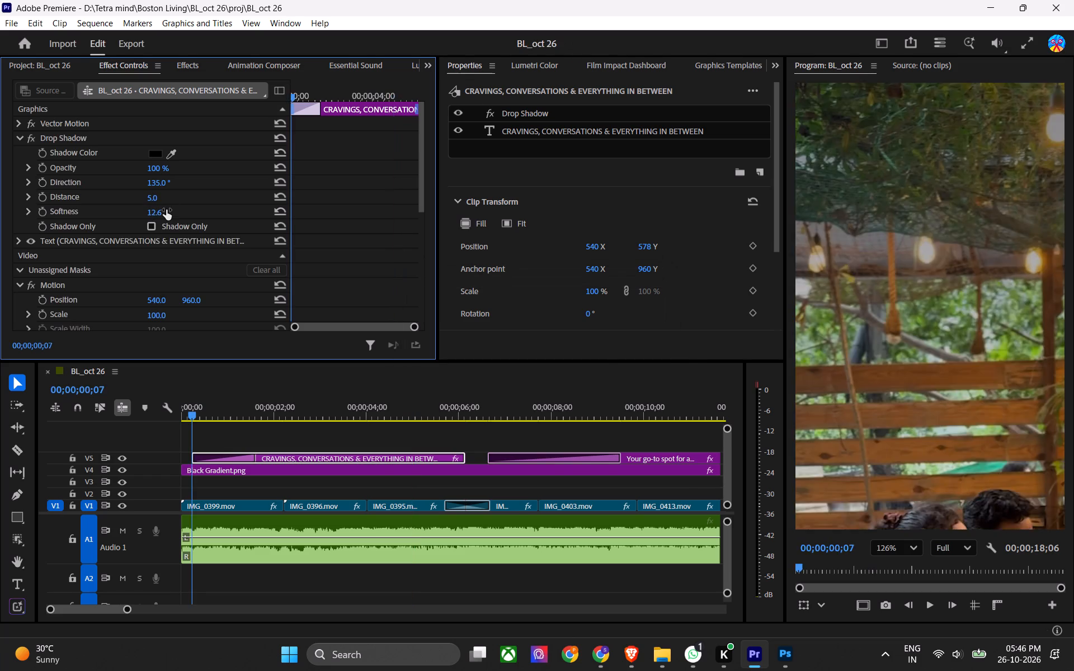
pyautogui.hotkey('ctrl', '`')
pyautogui.press('space')
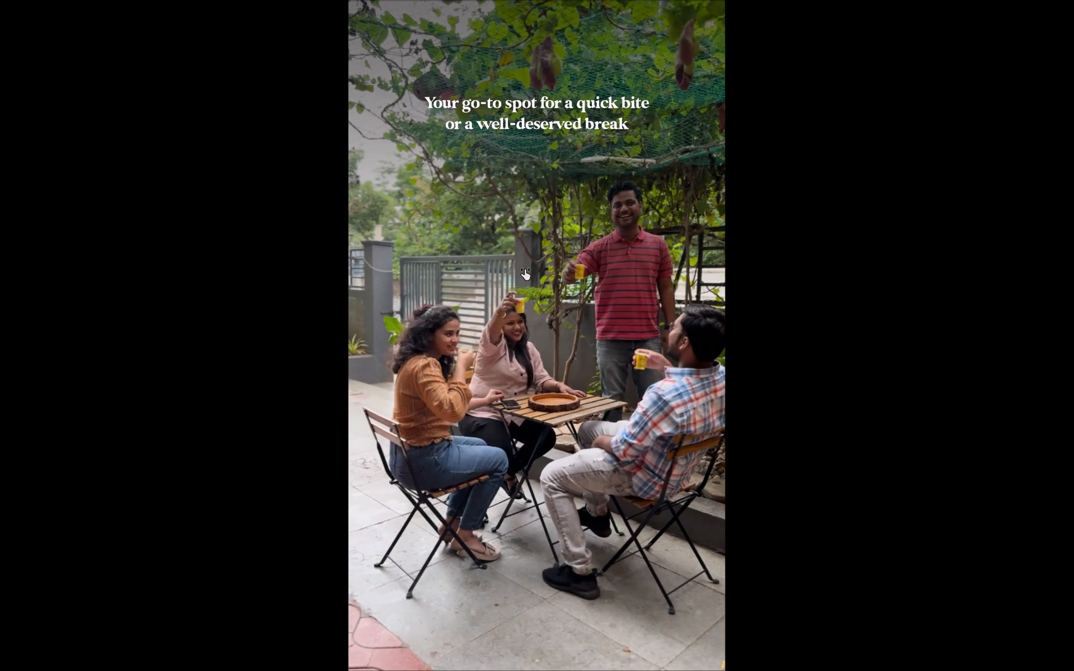
pyautogui.press('Escape')
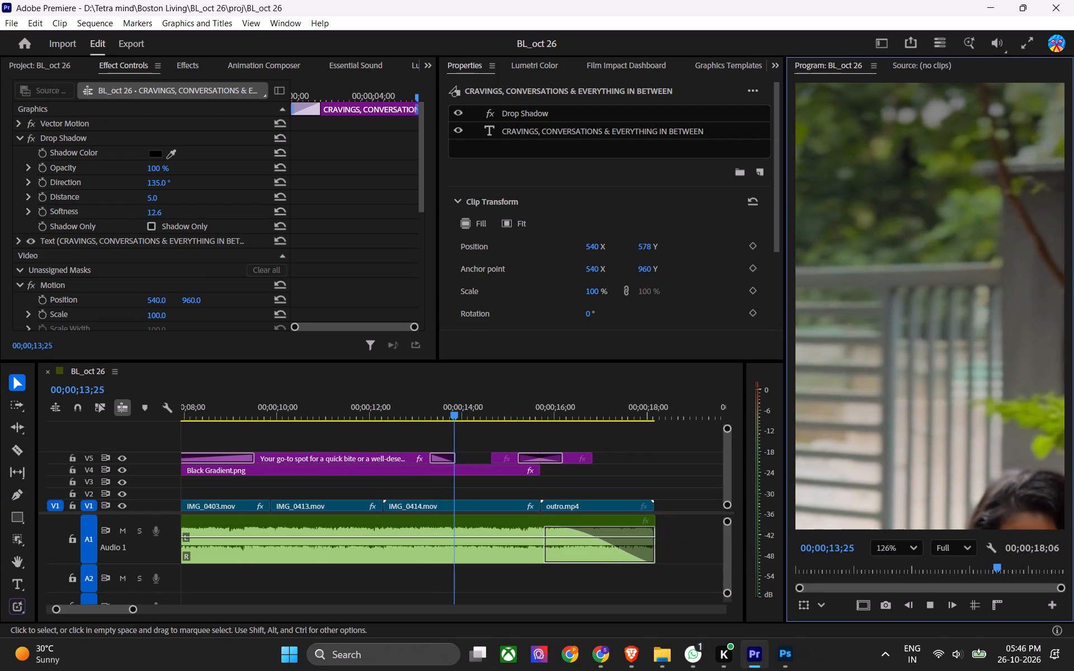
pyautogui.press('space')
pyautogui.hotkey('ctrl', 's')
# Add a Cross Dissolve between IMG_0413.mov and IMG_0414.mov, with its alignment set to Center at Cut.
pyautogui.press('1')
pyautogui.moveTo(469, 414); pyautogui.dragTo(496, 421)
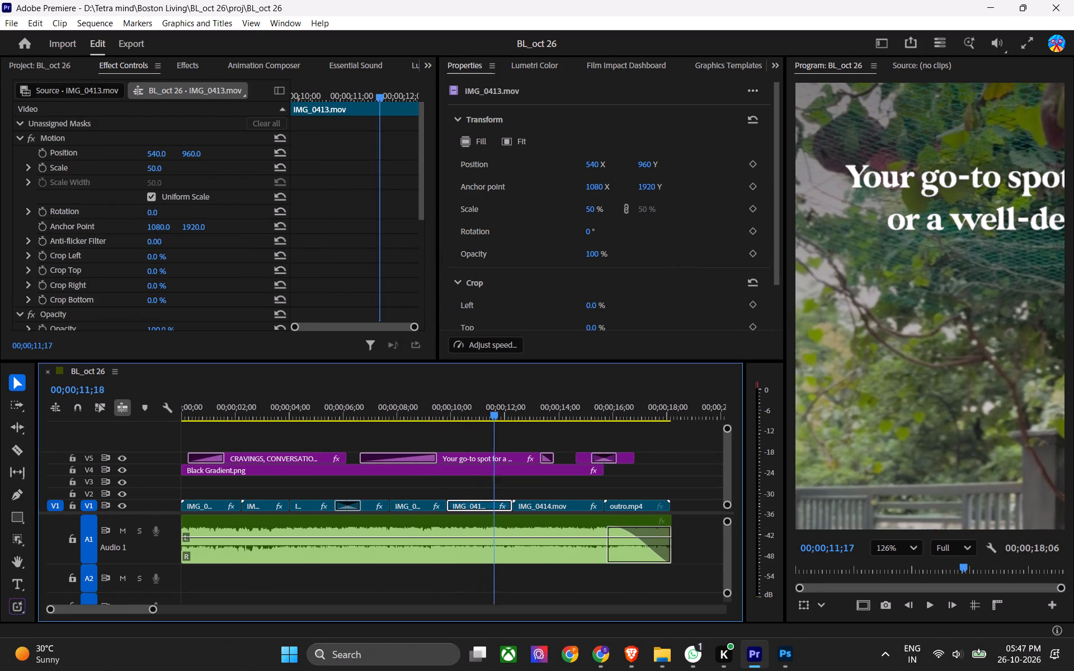
pyautogui.moveTo(496, 421); pyautogui.dragTo(500, 422)
pyautogui.click(911, 541)
pyautogui.click(908, 346)
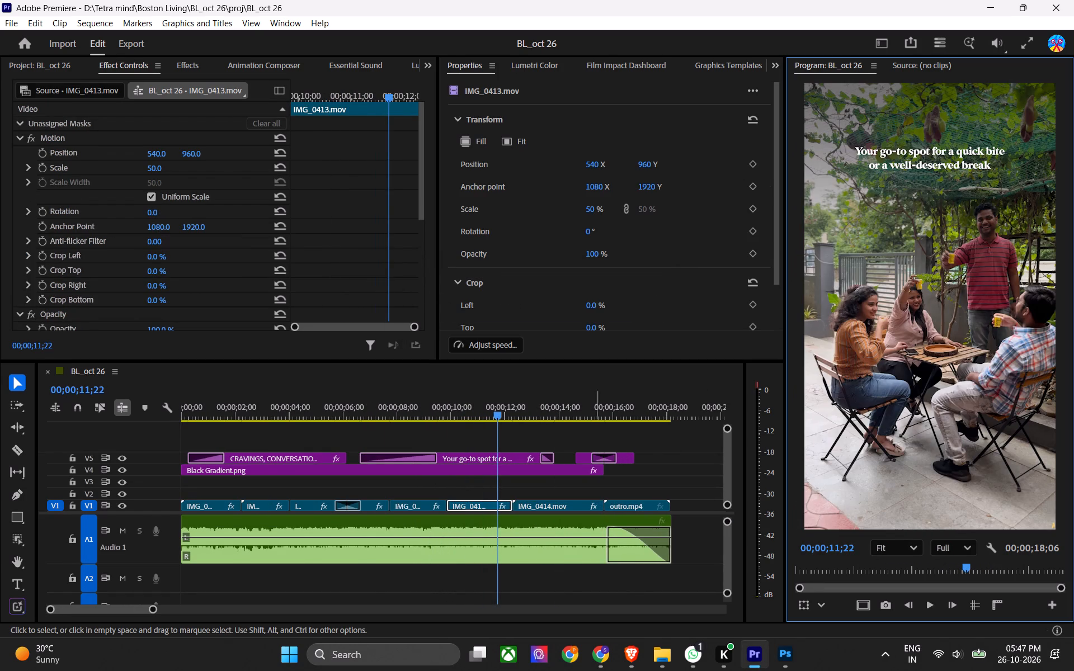
pyautogui.moveTo(548, 485); pyautogui.dragTo(496, 505)
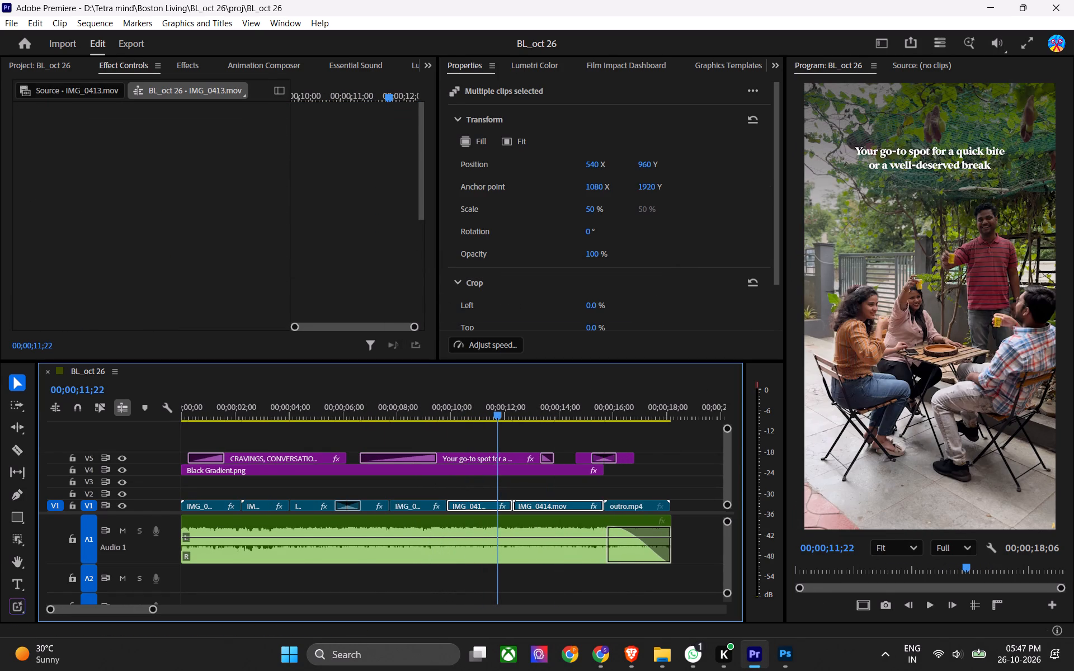
pyautogui.hotkey('shift', 'd')
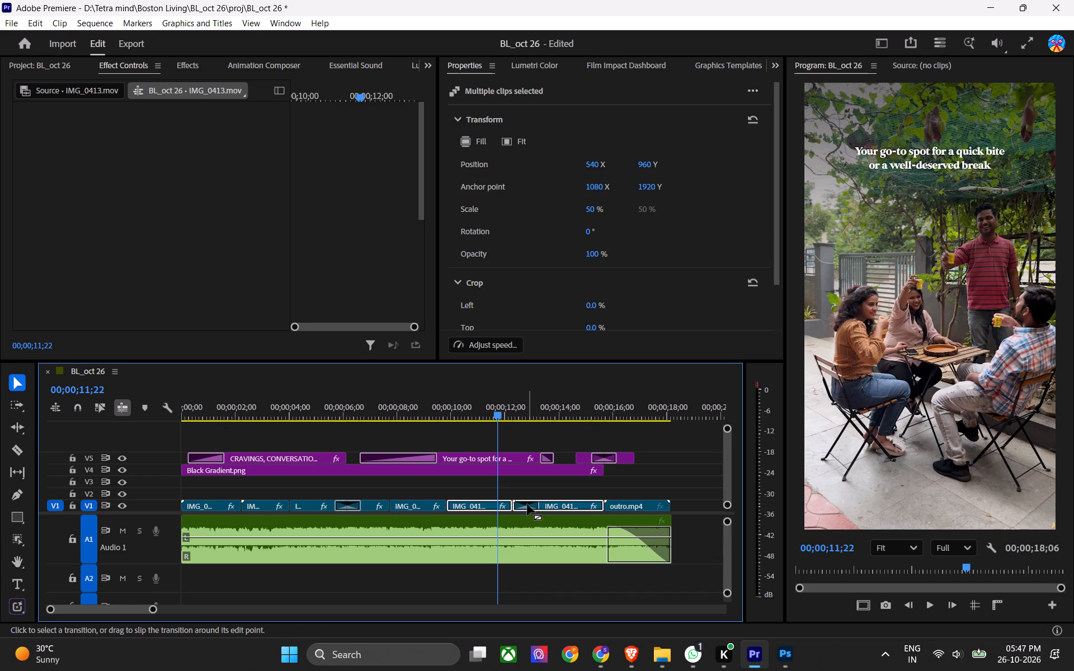
pyautogui.click(527, 504)
pyautogui.click(189, 157)
pyautogui.click(188, 167)
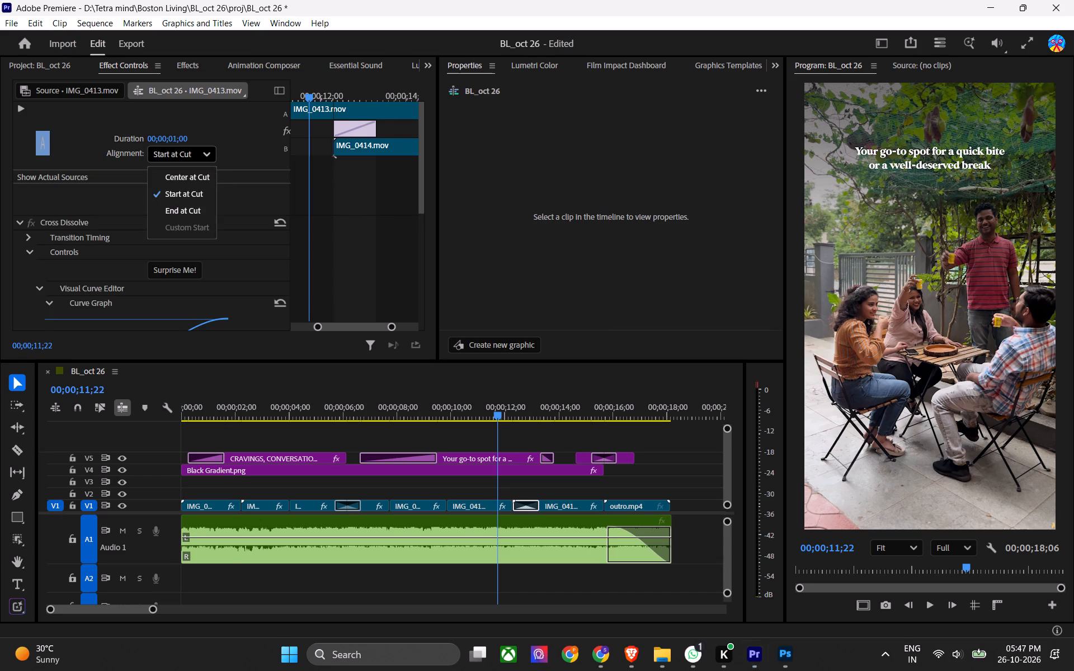
pyautogui.click(187, 175)
# Slip IMG_0414.mov to later footage within its slot, giving the cross dissolve from IMG_0413.mov real frames, and play the result.
pyautogui.click(485, 409)
pyautogui.press('space')
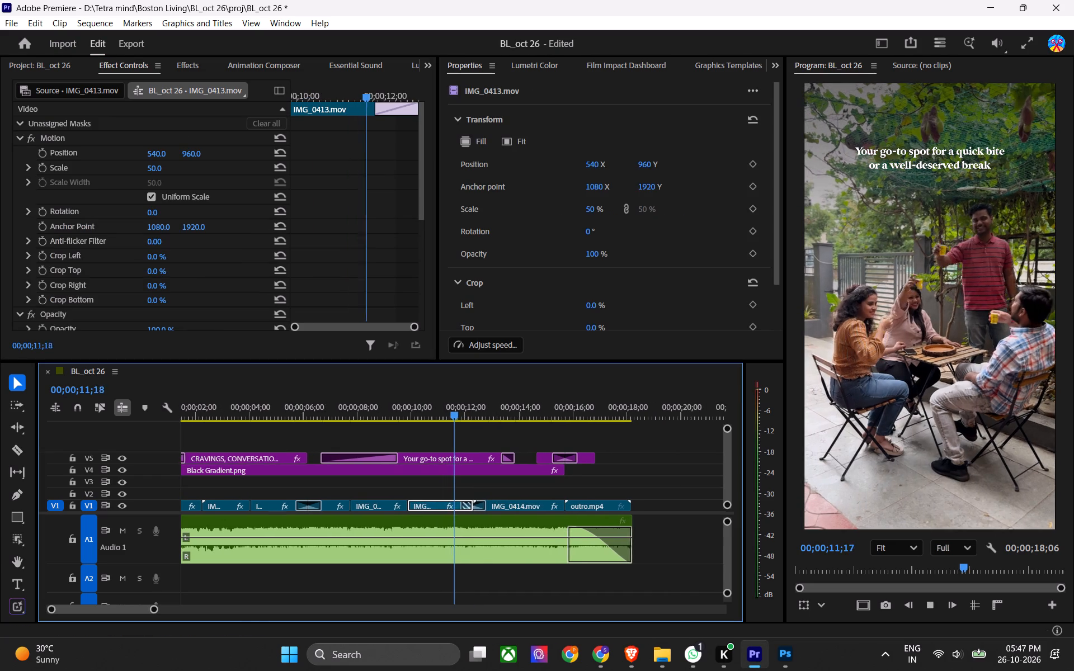
pyautogui.keyDown('alt'); pyautogui.scroll(9, 468, 464); pyautogui.keyUp('alt')
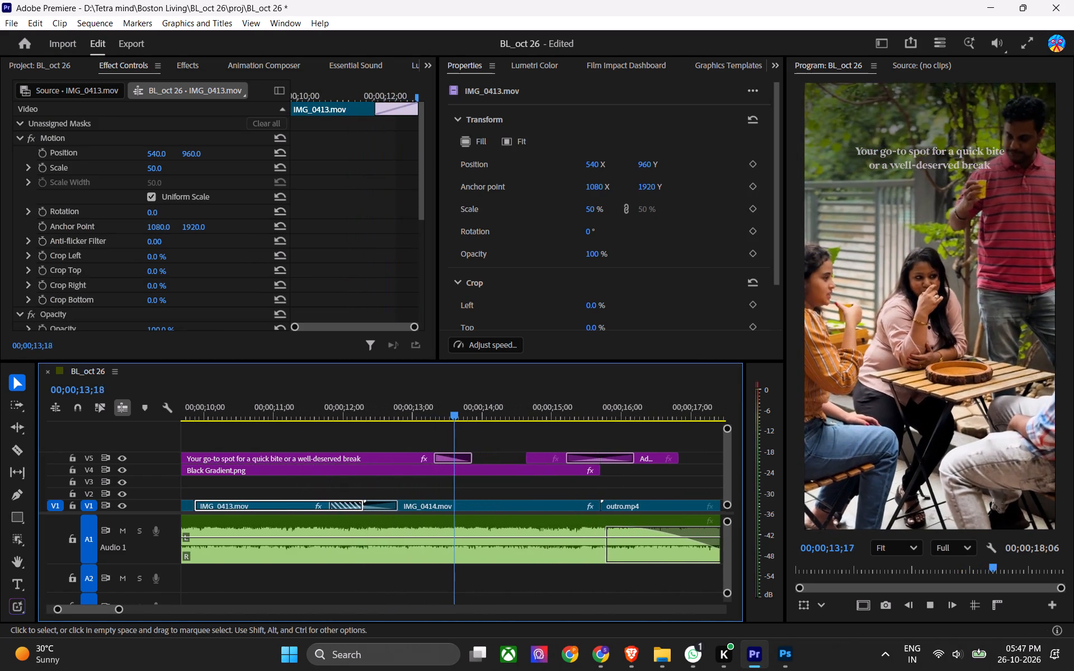
pyautogui.press('space')
pyautogui.moveTo(384, 415); pyautogui.dragTo(481, 448)
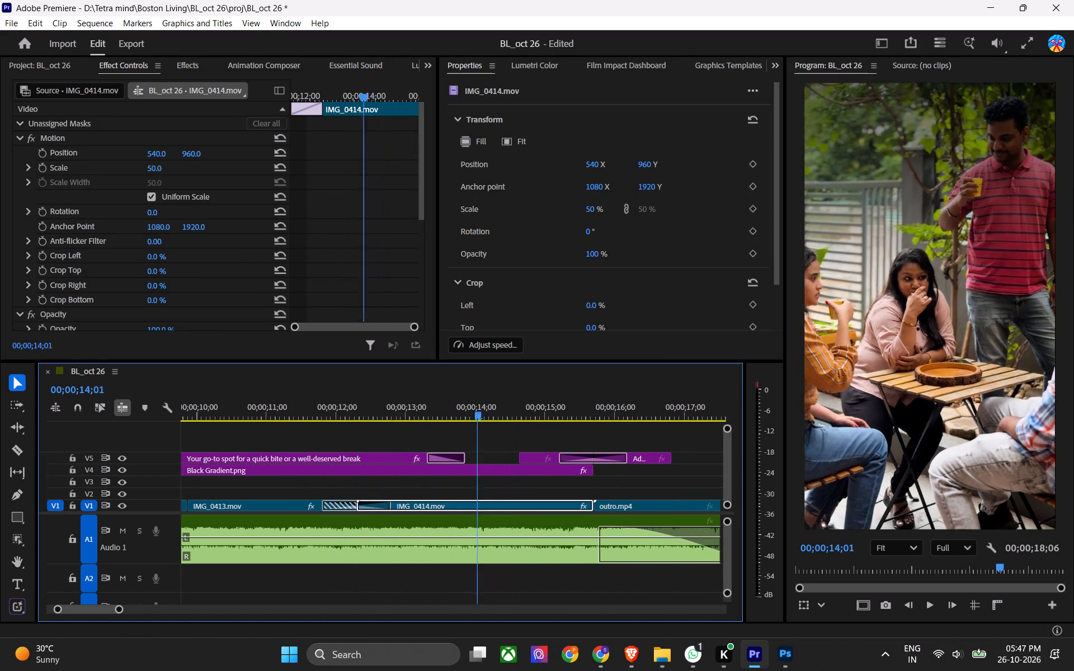
pyautogui.moveTo(481, 448); pyautogui.dragTo(474, 451)
pyautogui.press('y')
pyautogui.moveTo(484, 512); pyautogui.dragTo(468, 514)
pyautogui.moveTo(478, 507); pyautogui.dragTo(449, 507)
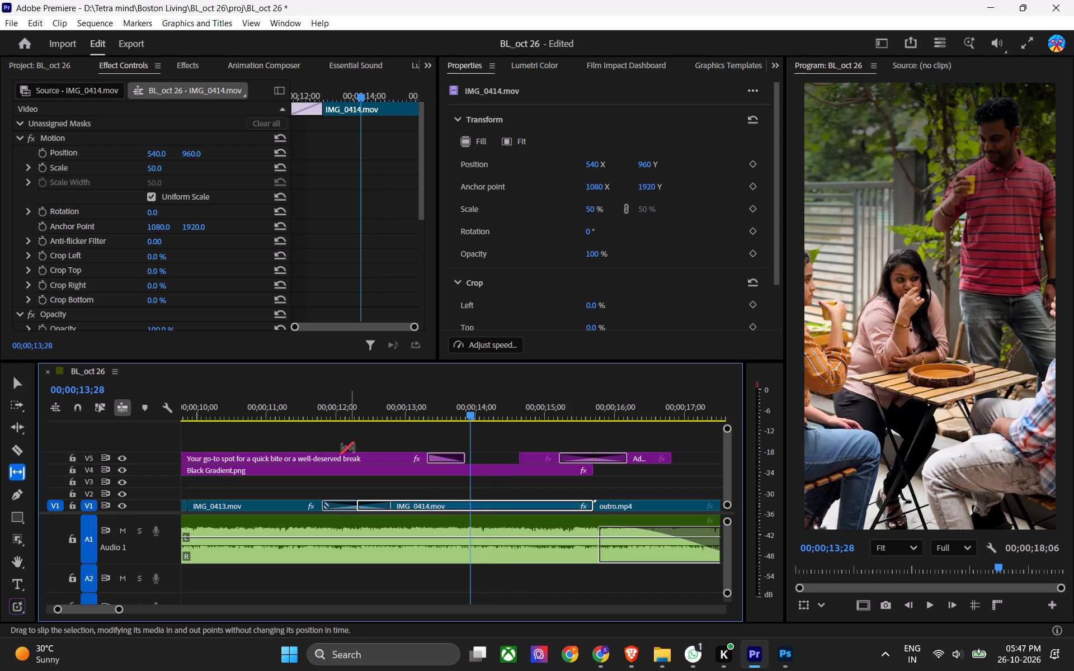
pyautogui.moveTo(471, 510); pyautogui.dragTo(460, 510)
pyautogui.press('v')
pyautogui.moveTo(346, 420); pyautogui.dragTo(288, 426)
pyautogui.moveTo(322, 406); pyautogui.dragTo(313, 406)
pyautogui.press('space')
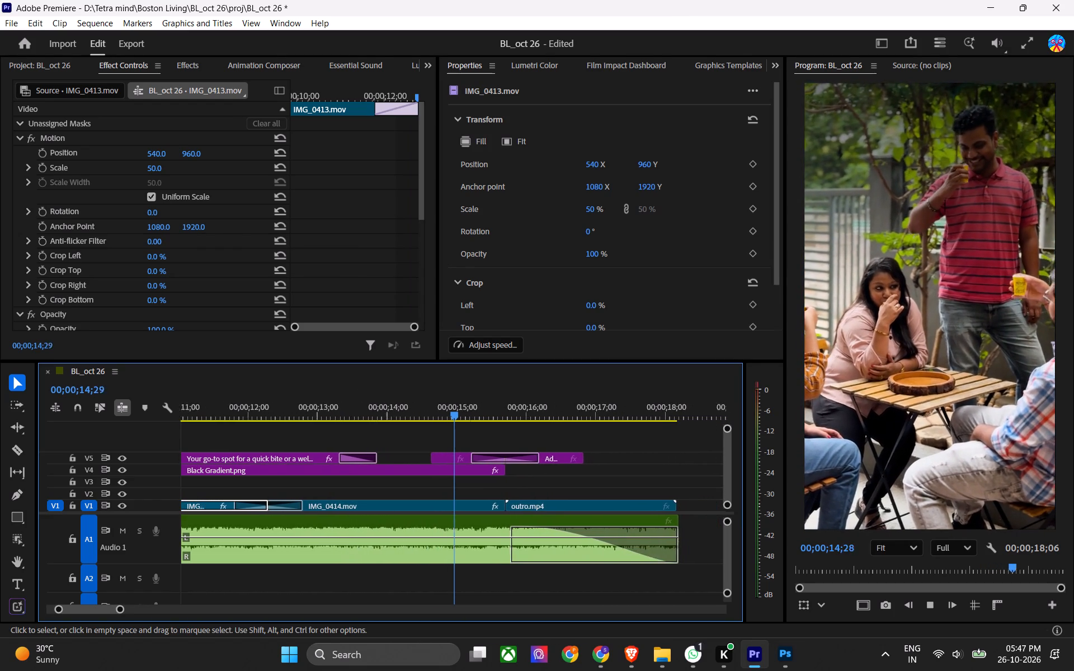
pyautogui.press('space')
# Extend the "Your go-to spot" title to about 00;00;14;16, lengthen its closing transition, and play its ending.
pyautogui.moveTo(295, 398); pyautogui.dragTo(301, 410)
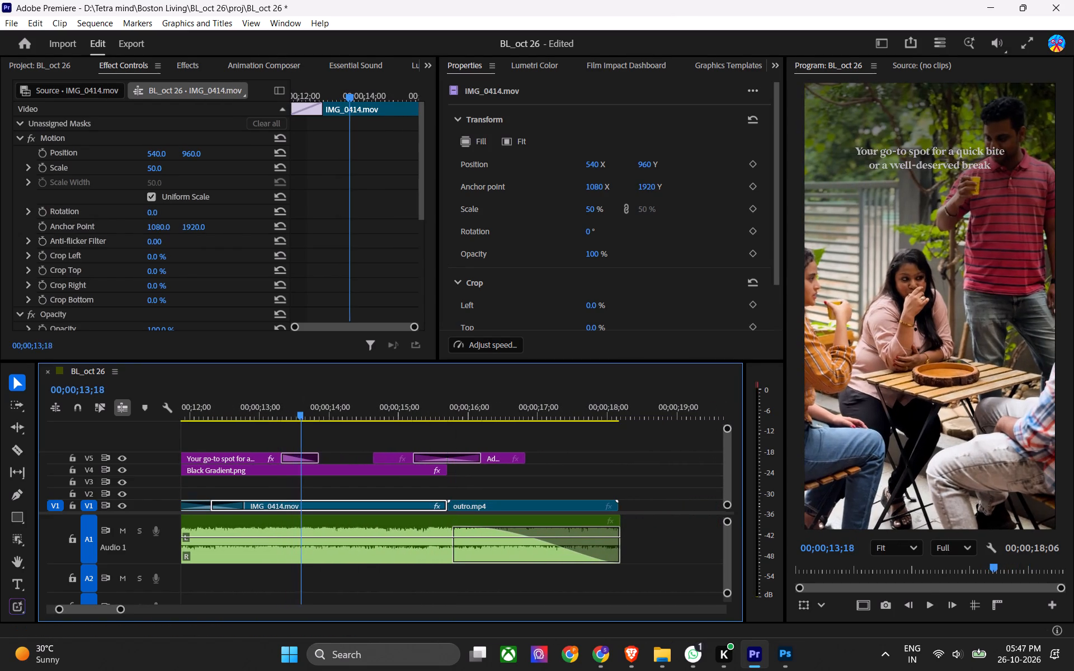
pyautogui.moveTo(301, 410); pyautogui.dragTo(306, 410)
pyautogui.moveTo(318, 459); pyautogui.dragTo(354, 457)
pyautogui.moveTo(318, 456); pyautogui.dragTo(308, 459)
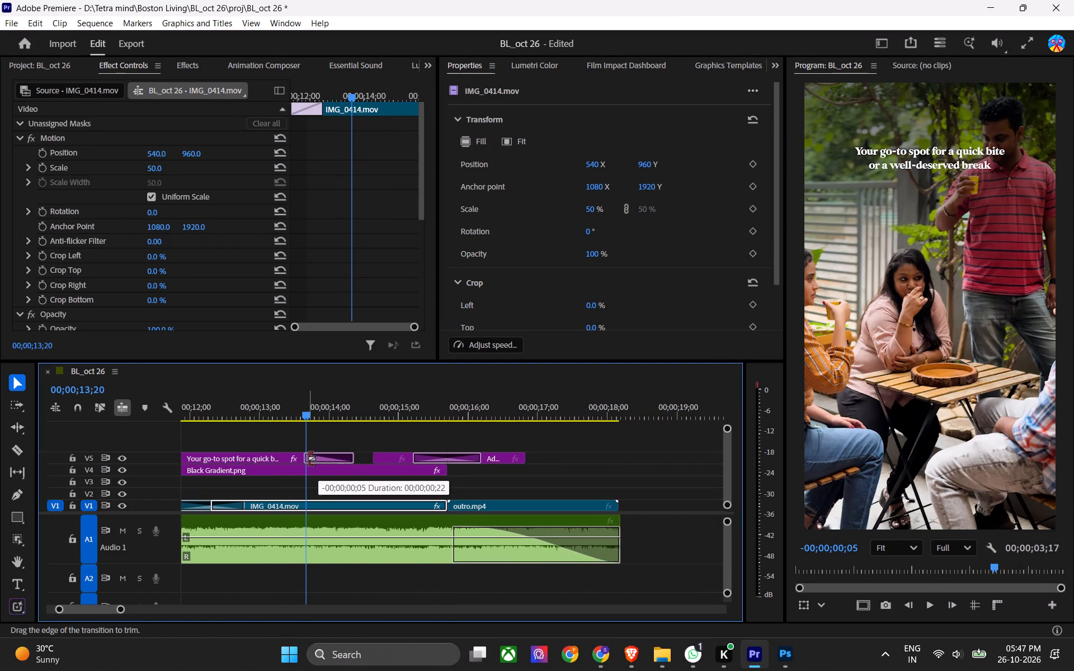
pyautogui.moveTo(308, 459); pyautogui.dragTo(301, 462)
pyautogui.moveTo(350, 454); pyautogui.dragTo(361, 457)
pyautogui.moveTo(295, 410); pyautogui.dragTo(288, 410)
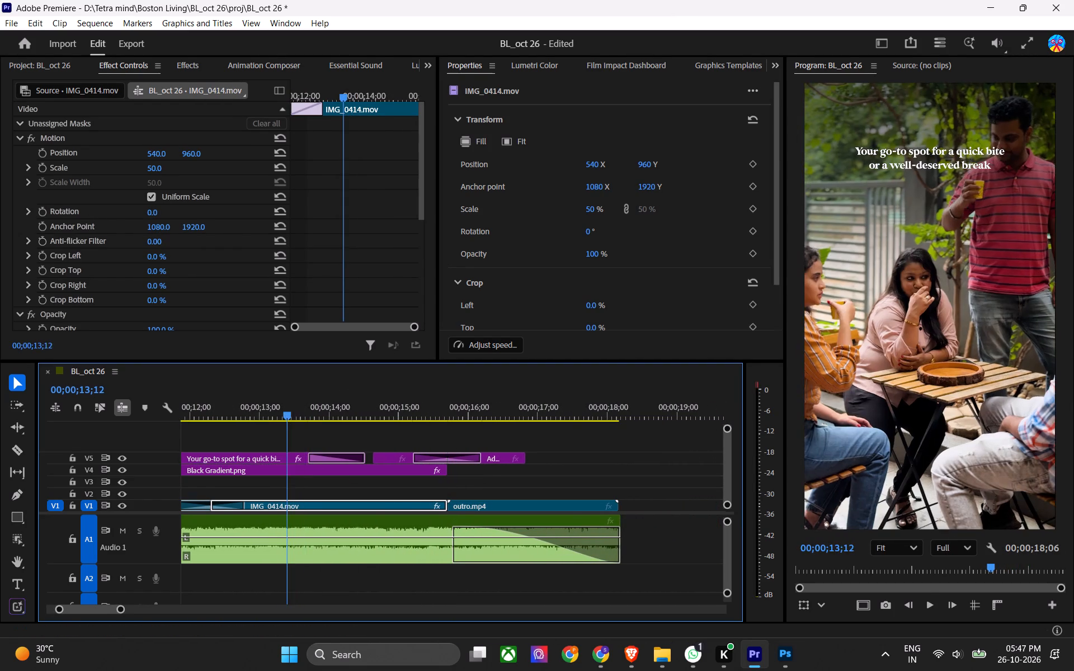
pyautogui.press('space')
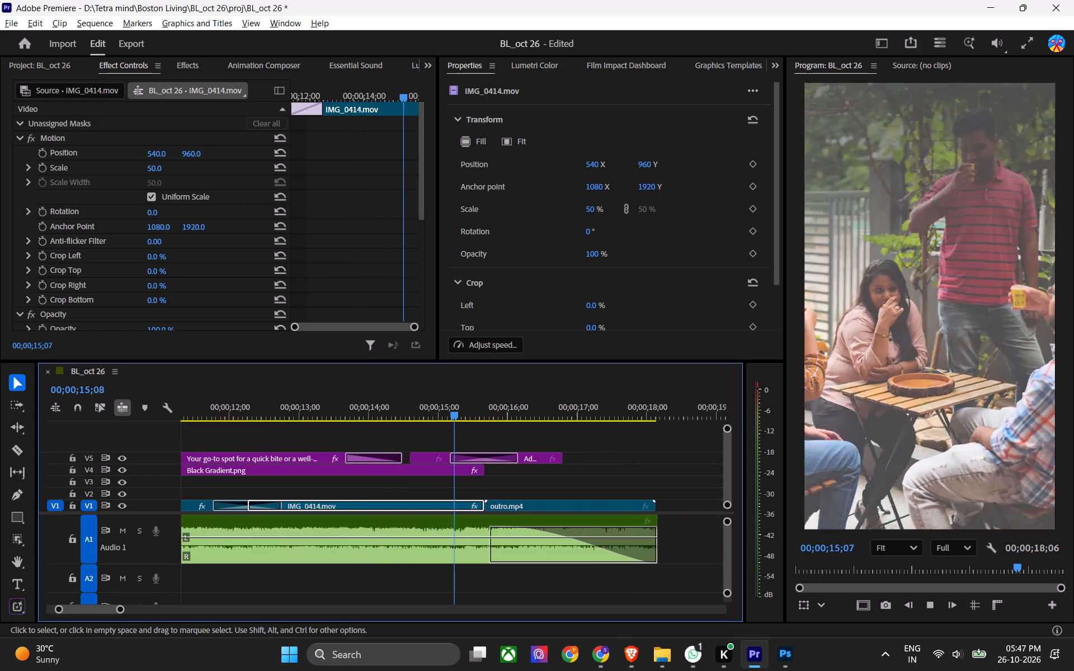
pyautogui.keyDown('alt'); pyautogui.scroll(-5, 371, 456); pyautogui.keyUp('alt')
pyautogui.press('space')
# With snapping on, trim the end of the A1 music to 00;00;18;01 and save the project.
pyautogui.write('s')
pyautogui.hotkey('ctrl', '1')
pyautogui.press('1')
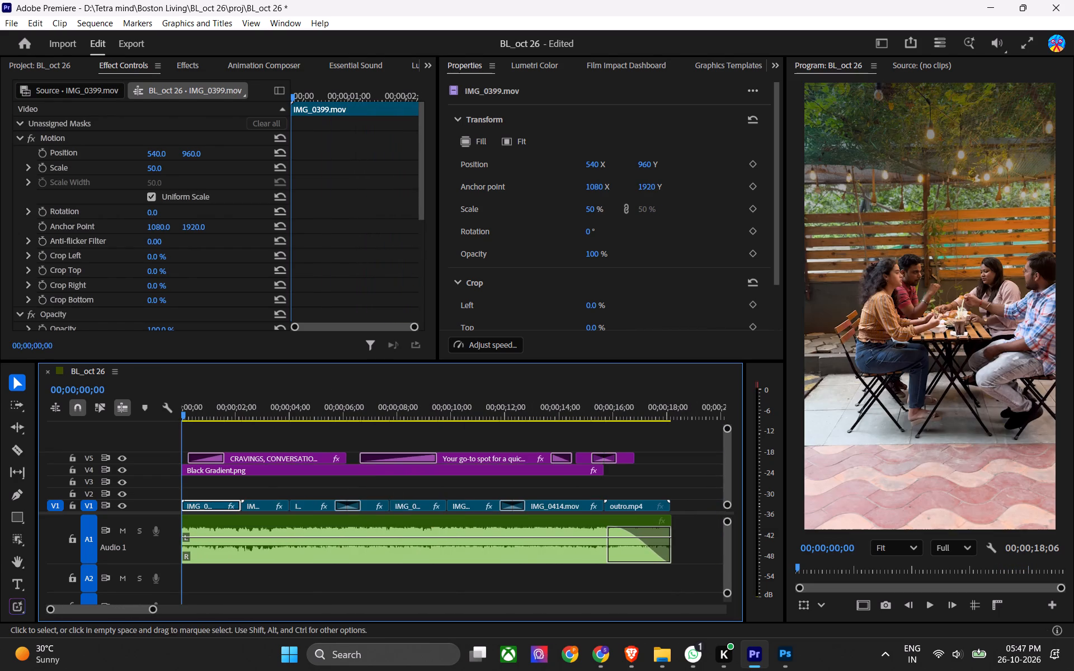
pyautogui.hotkey('ctrl', 's')
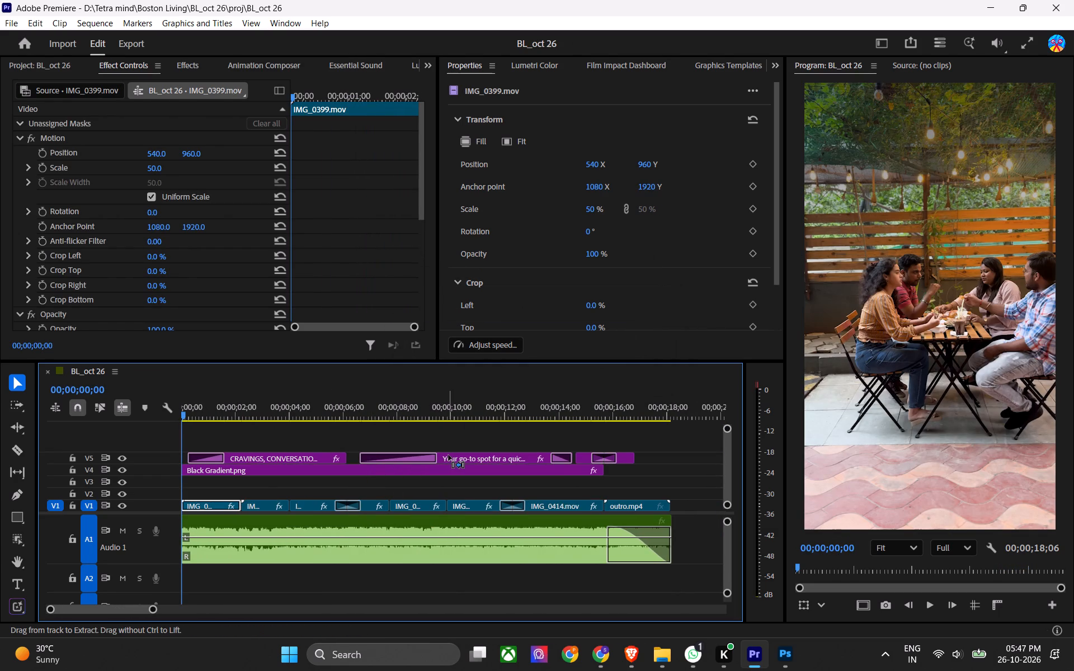
pyautogui.moveTo(663, 410); pyautogui.dragTo(669, 415)
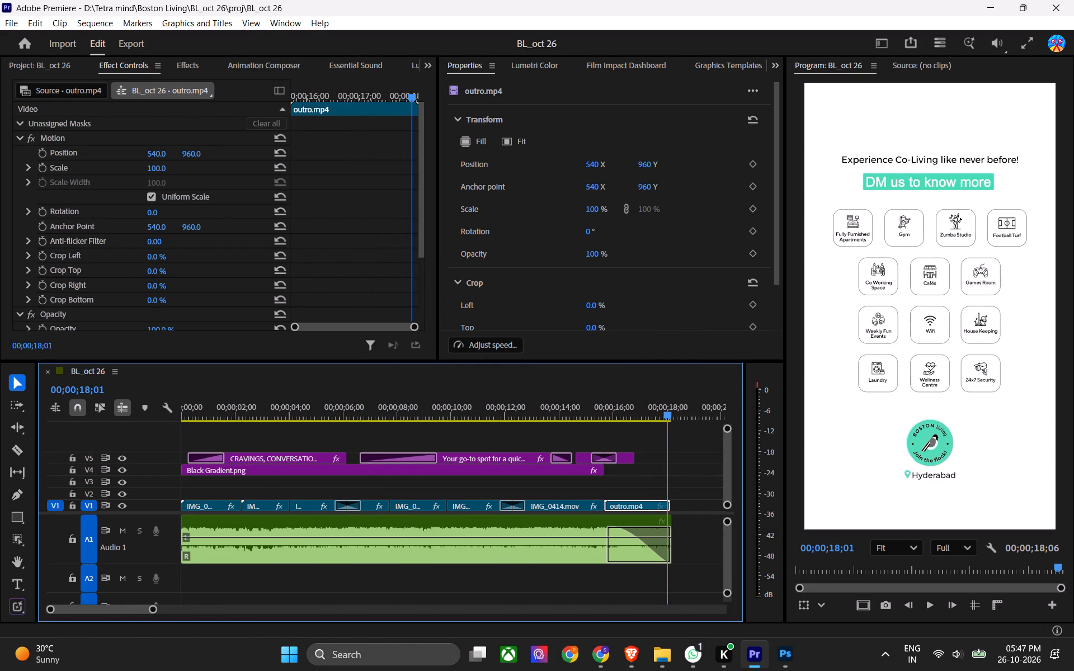
pyautogui.click(672, 524)
pyautogui.hotkey('ctrl', 's')
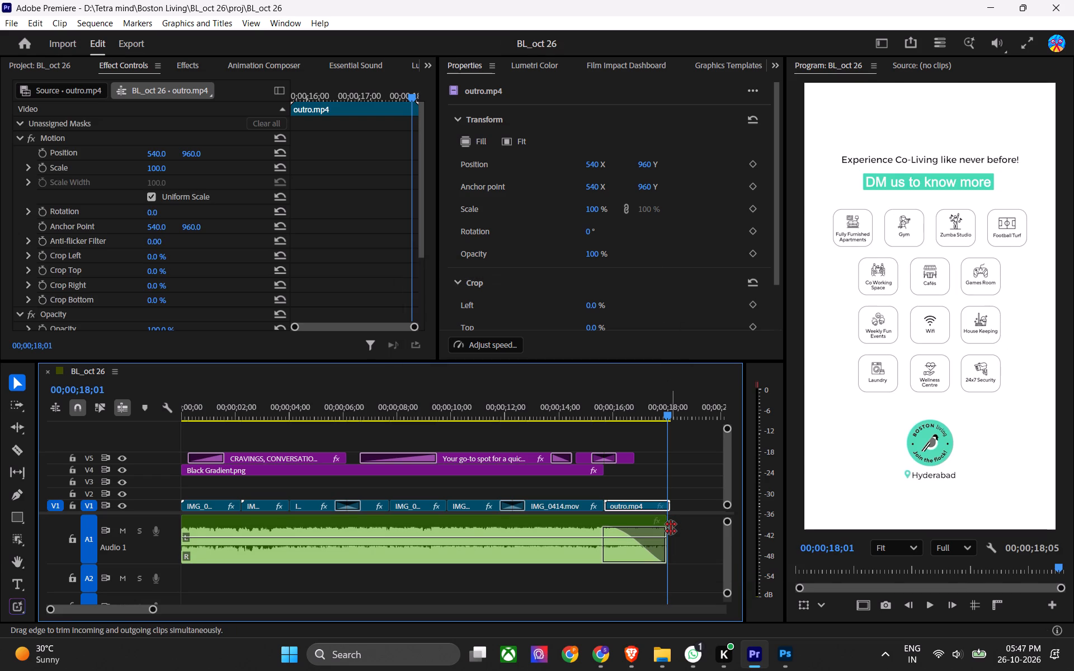
pyautogui.hotkey('ctrl', 's')
pyautogui.press('space')
pyautogui.hotkey('ctrl', 's')
pyautogui.press('1')
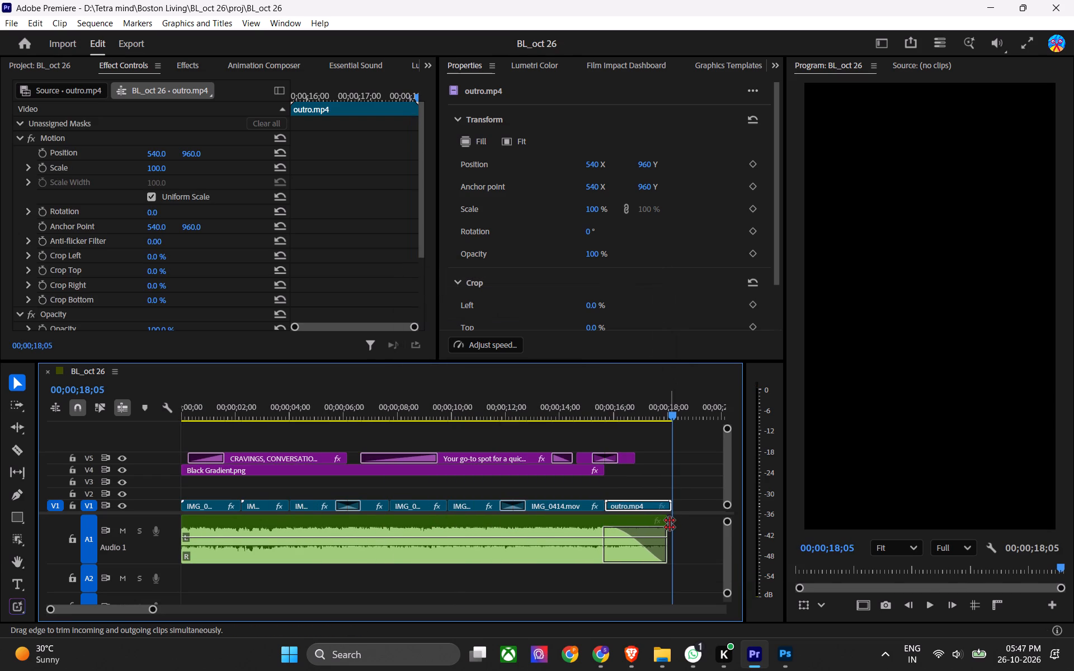
# Export the sequence as BL_oct 26.mp4 in H.264 to the output folder of Boston Living\BL_oct 26.
pyautogui.hotkey('ctrl', 'm')
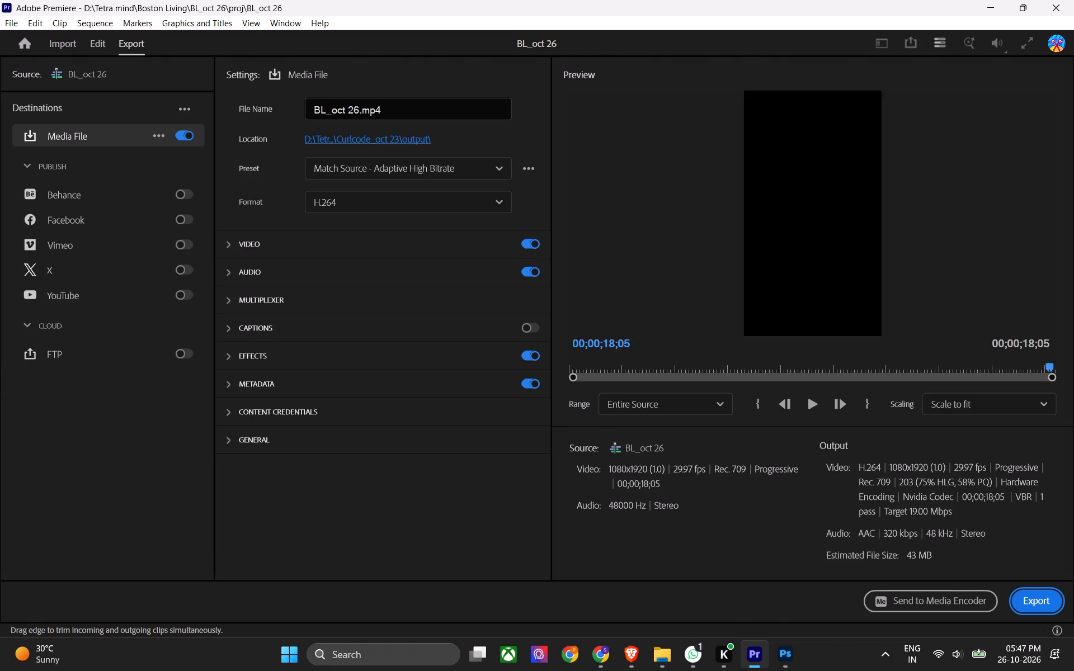
pyautogui.click(388, 142)
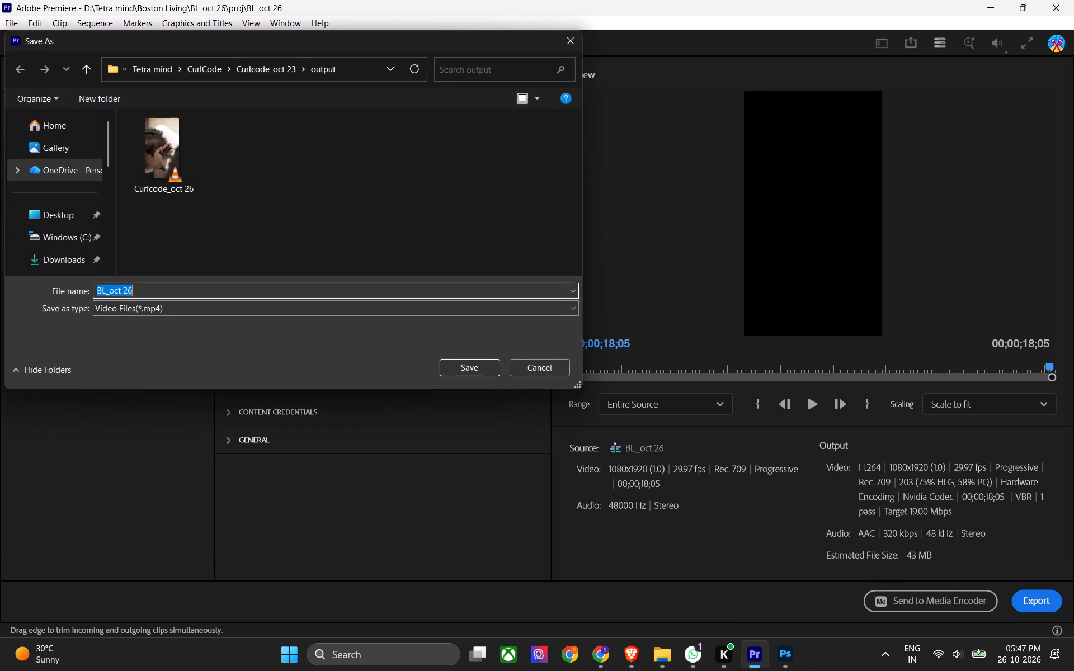
pyautogui.click(159, 65)
pyautogui.tripleClick(233, 148)
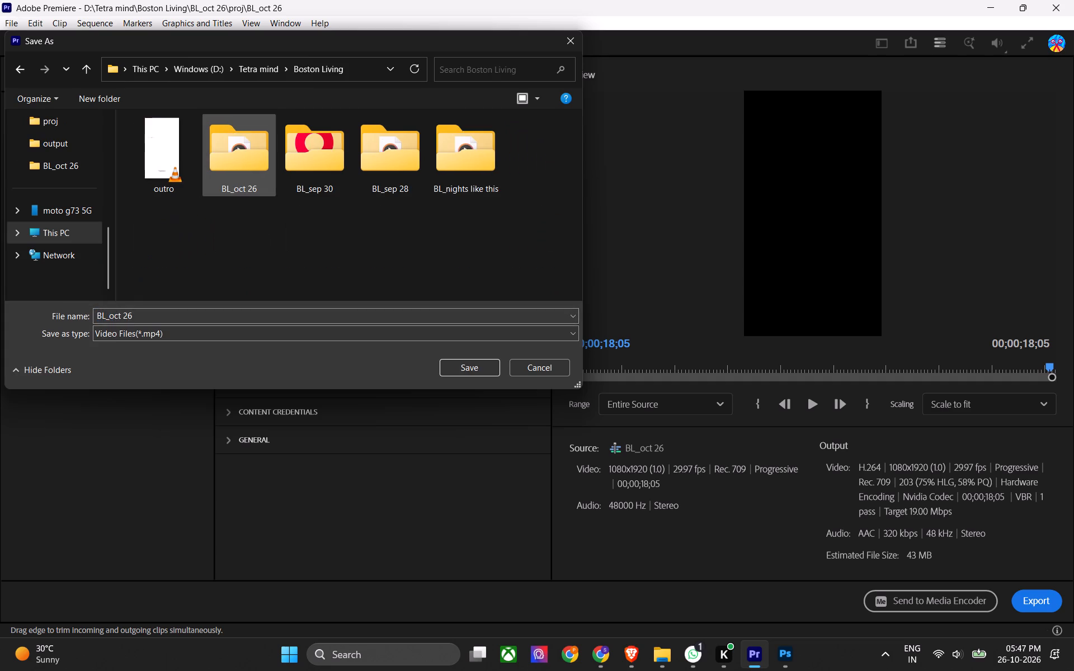
pyautogui.click(233, 148)
pyautogui.doubleClick(246, 151)
pyautogui.click(458, 353)
pyautogui.click(466, 365)
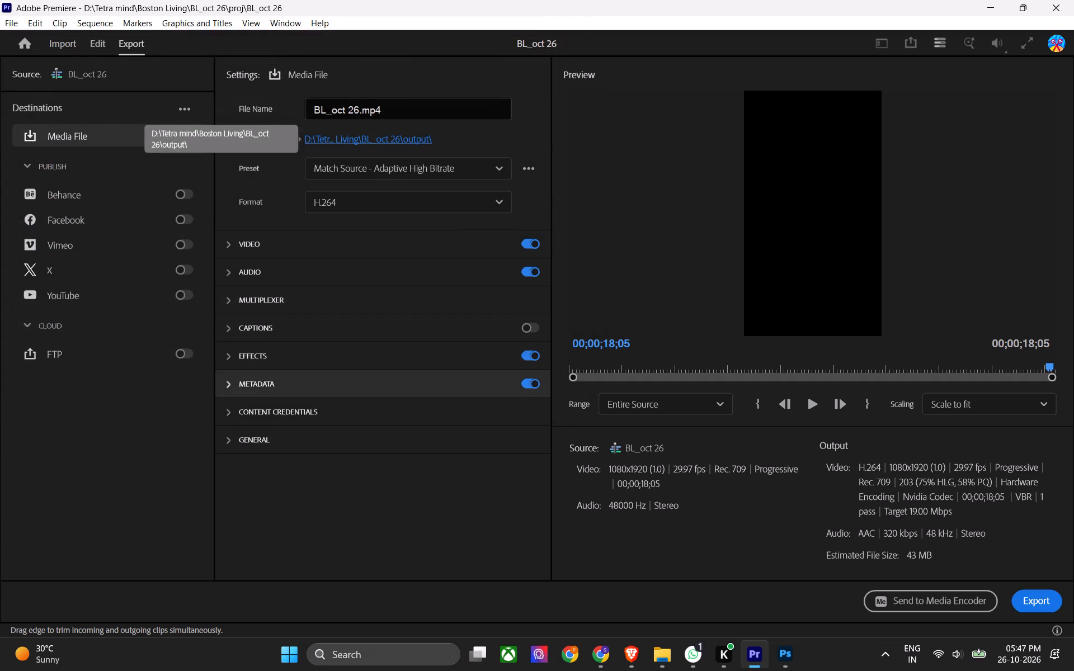
pyautogui.click(1049, 601)
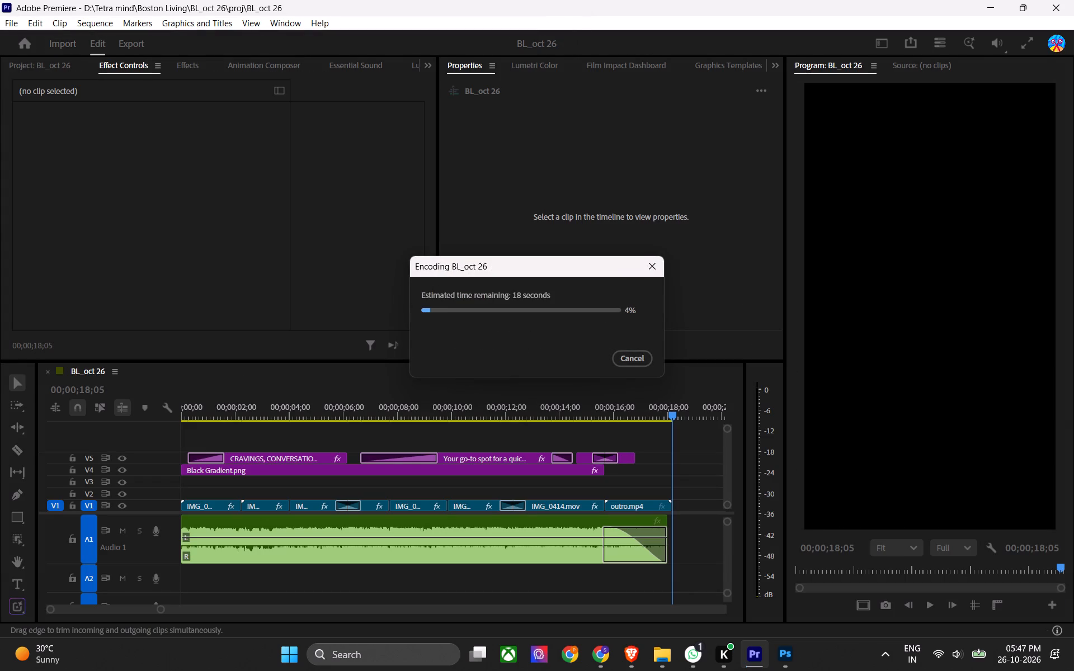